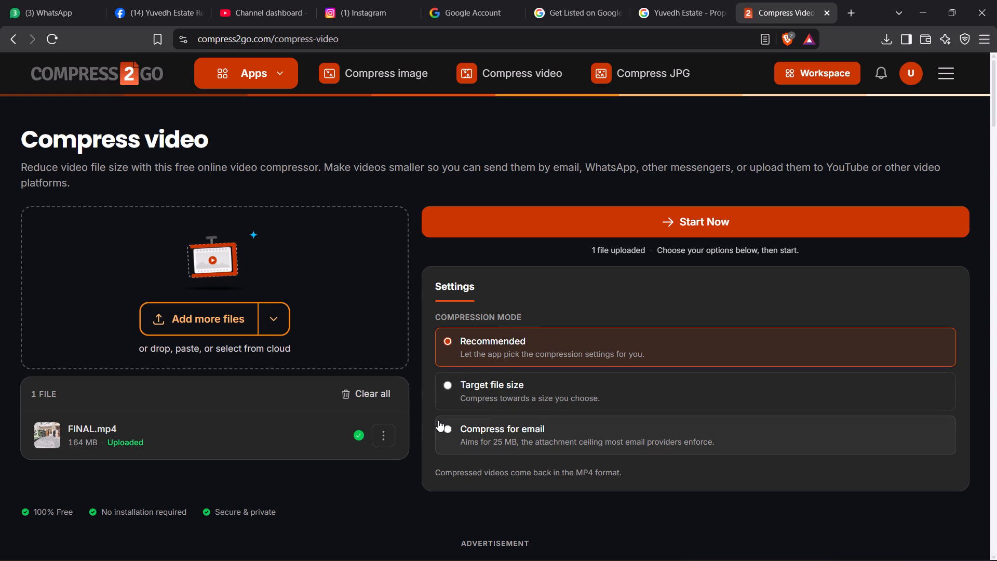
# Compress FINAL.mp4 with a target file size of 65 MB.
pyautogui.click(485, 399)
pyautogui.click(475, 434)
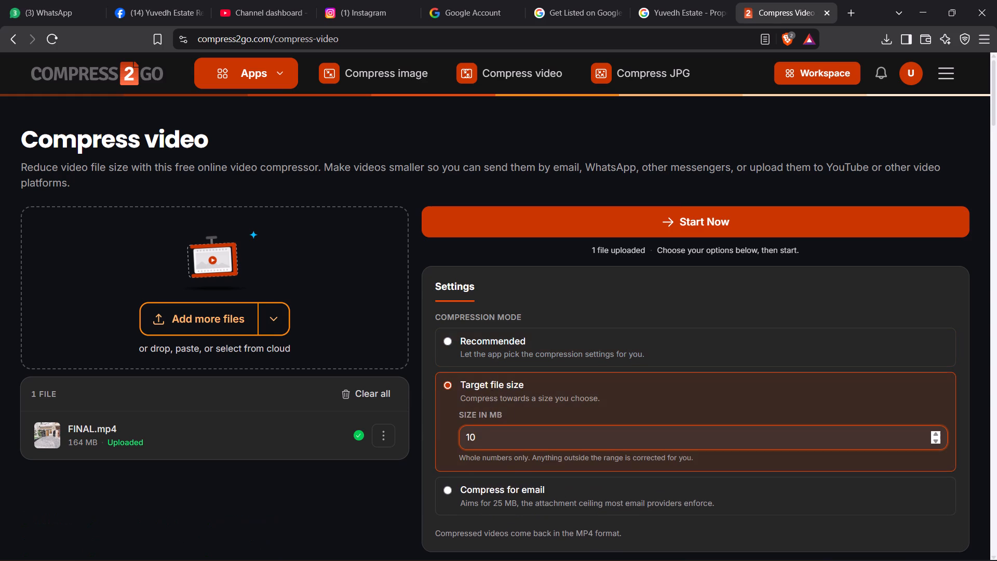
pyautogui.hotkey('ctrl', 'a')
pyautogui.write('65')
pyautogui.click(617, 228)
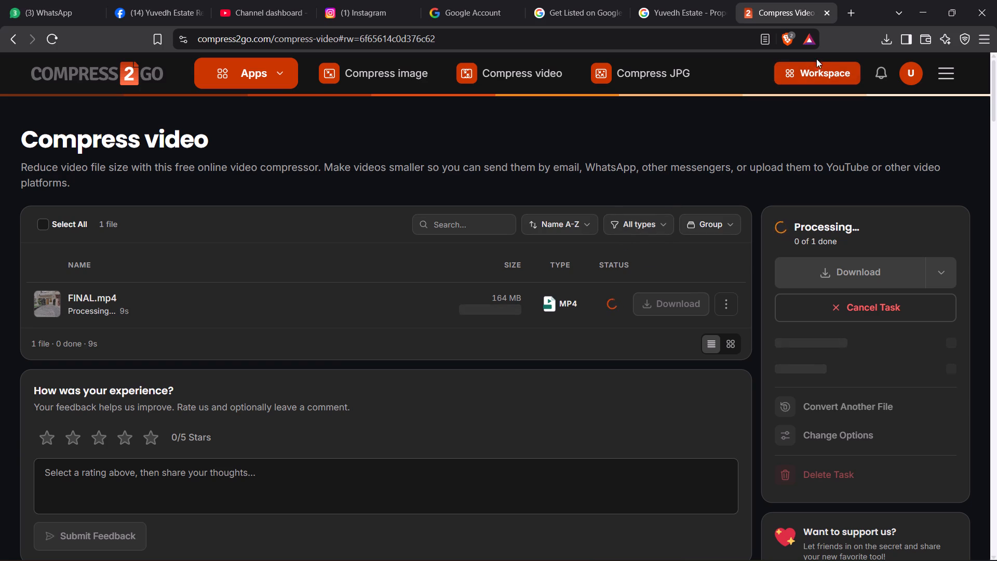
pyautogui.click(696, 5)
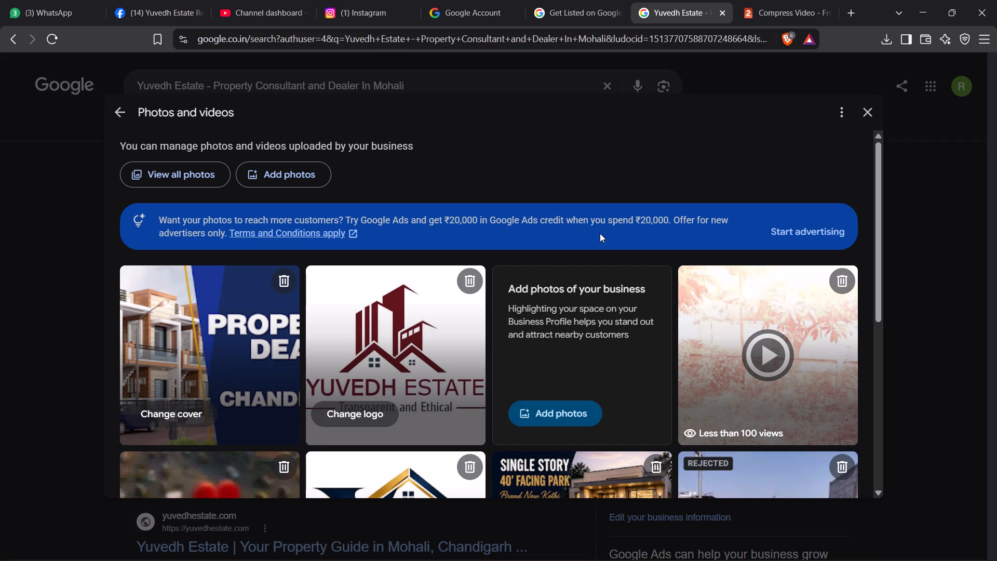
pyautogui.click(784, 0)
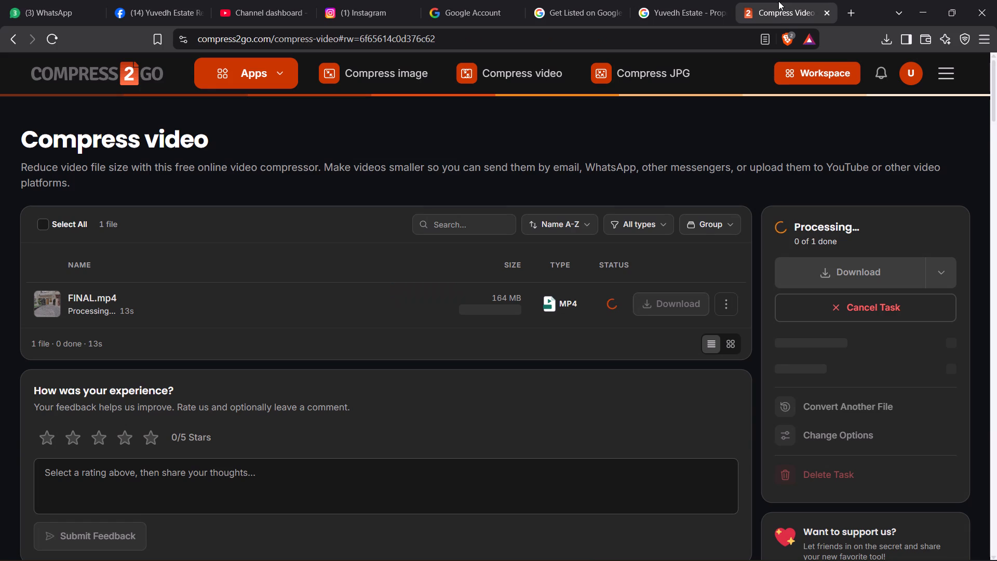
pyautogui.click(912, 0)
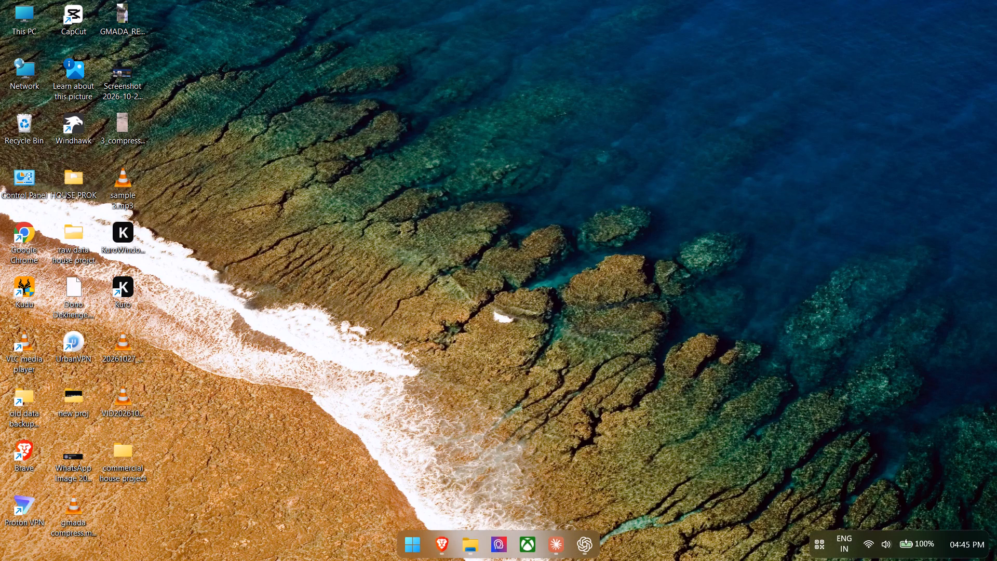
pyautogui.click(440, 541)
# Switch to YouTube Studio and upload FINAL.mp4 from the commercial house project's final folder as a new video.
pyautogui.click(260, 0)
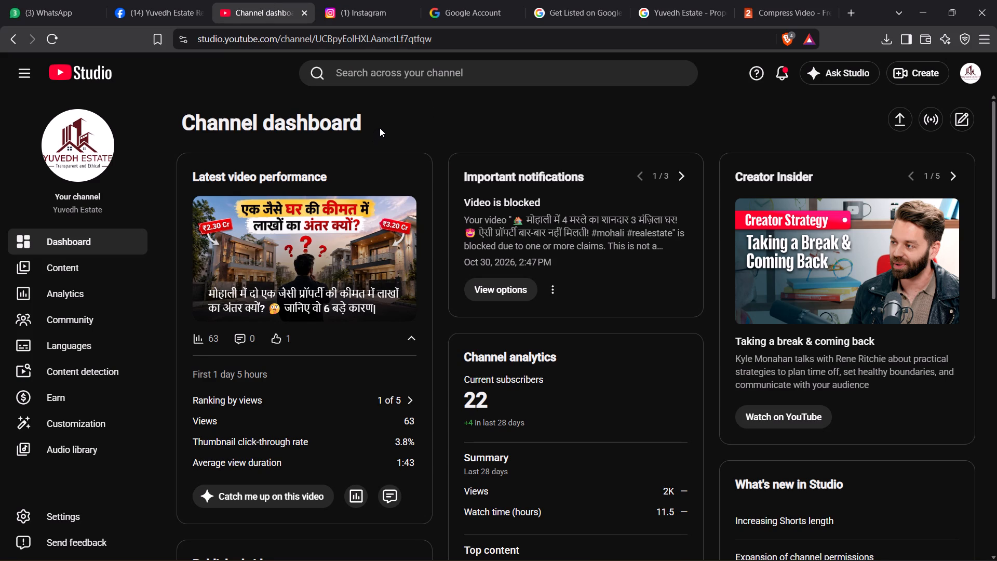
pyautogui.click(902, 65)
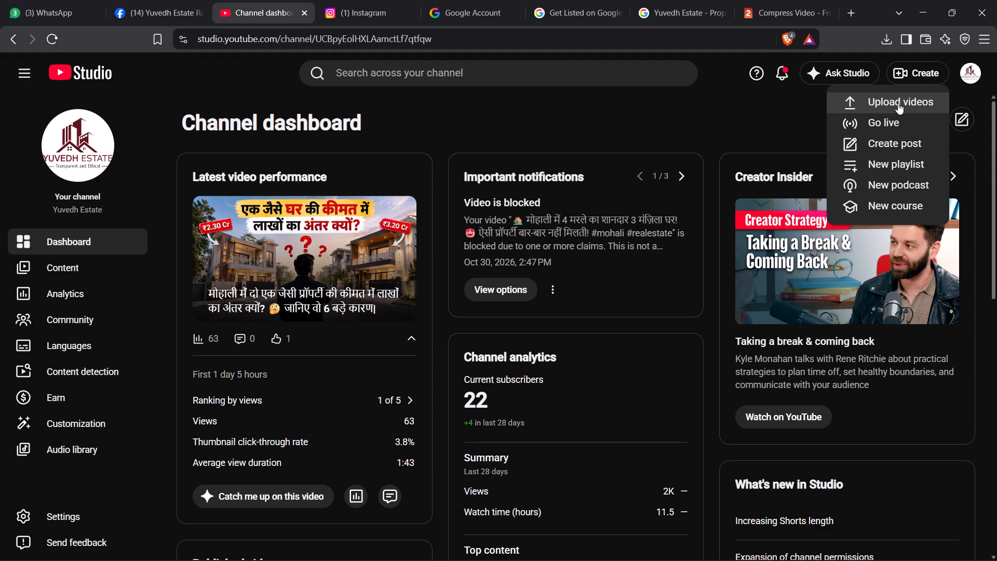
pyautogui.click(898, 102)
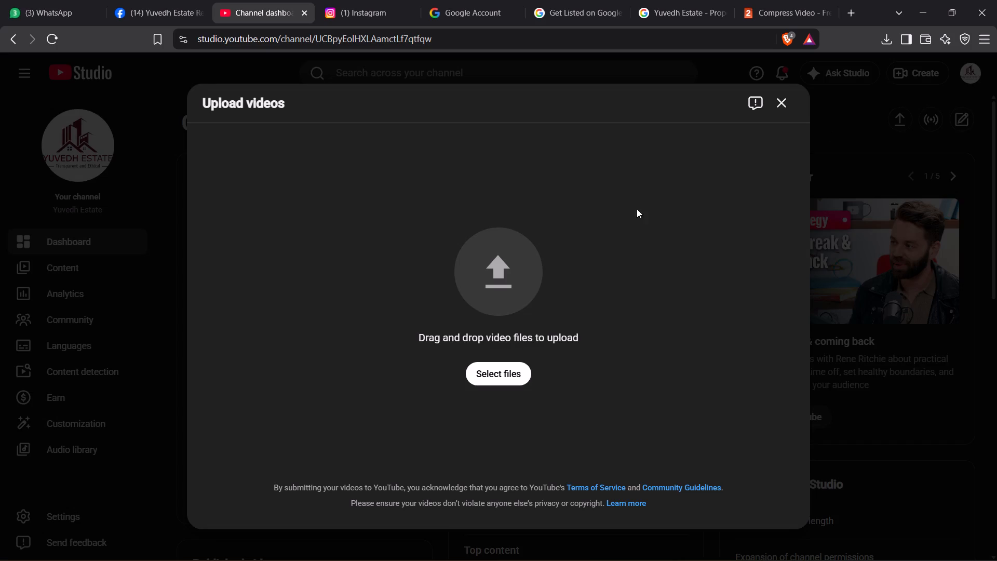
pyautogui.click(507, 396)
pyautogui.click(503, 380)
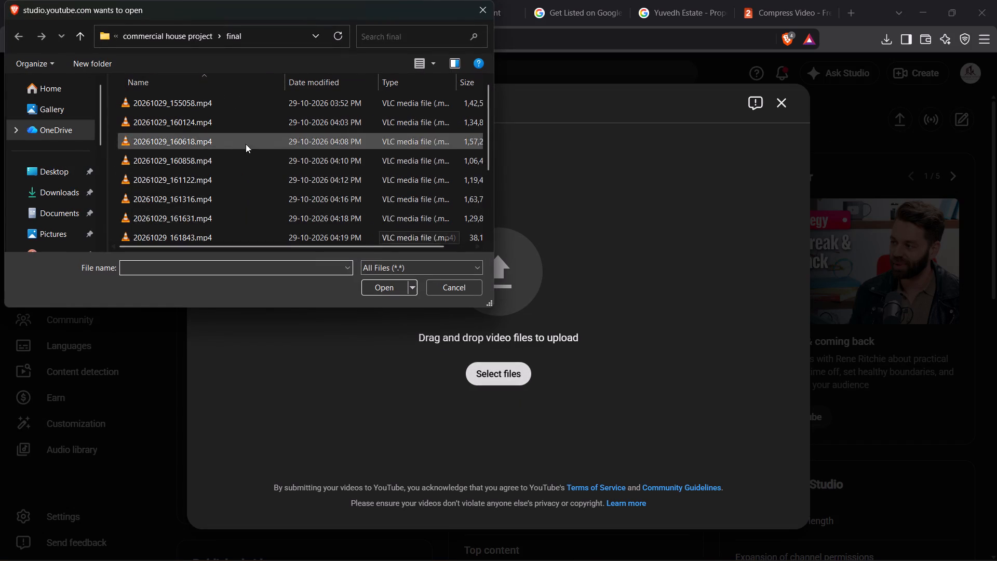
pyautogui.scroll(-8, 247, 148)
pyautogui.doubleClick(194, 215)
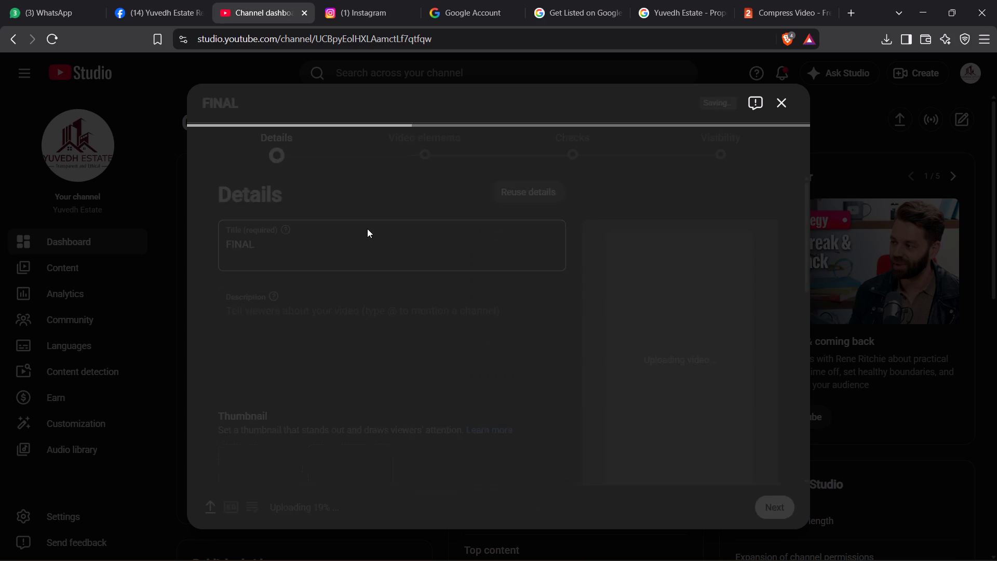
# Title the video "मोहाली में 4 मरले का शानदार 3 मंज़िला घर! ऐसी प्रॉपर्टी बार-बार नहीं मिलती!" with #mohali and #realestate, dropping the fire emoji.
pyautogui.click(359, 254)
pyautogui.hotkey('ctrl', 'a')
pyautogui.hotkey('ctrl', 'v')
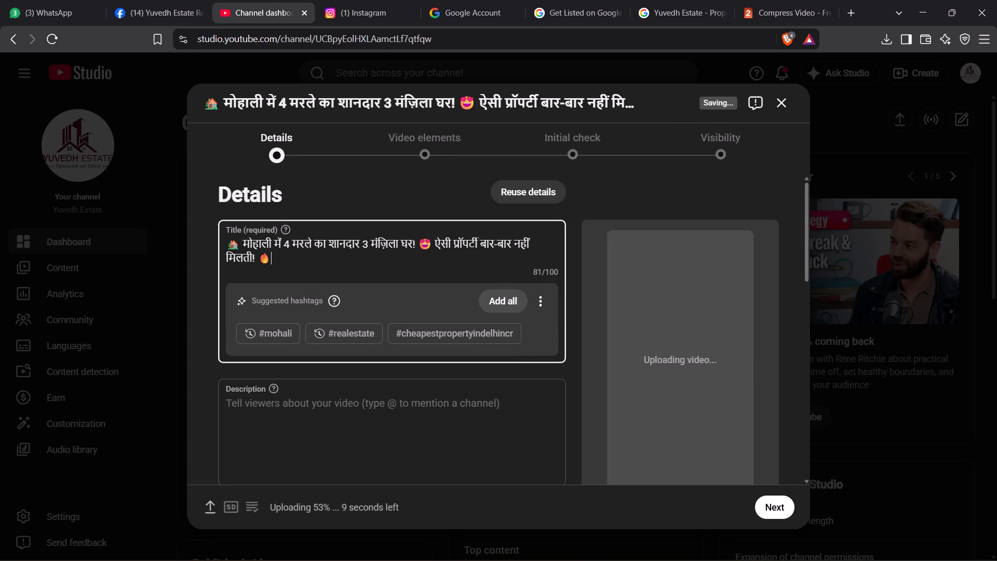
pyautogui.click(279, 337)
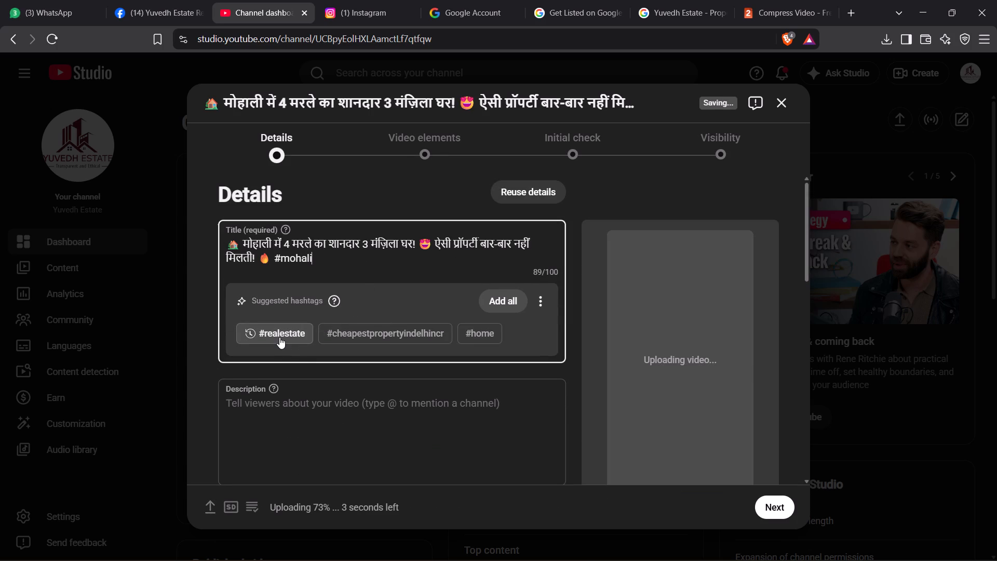
pyautogui.click(279, 337)
pyautogui.click(269, 256)
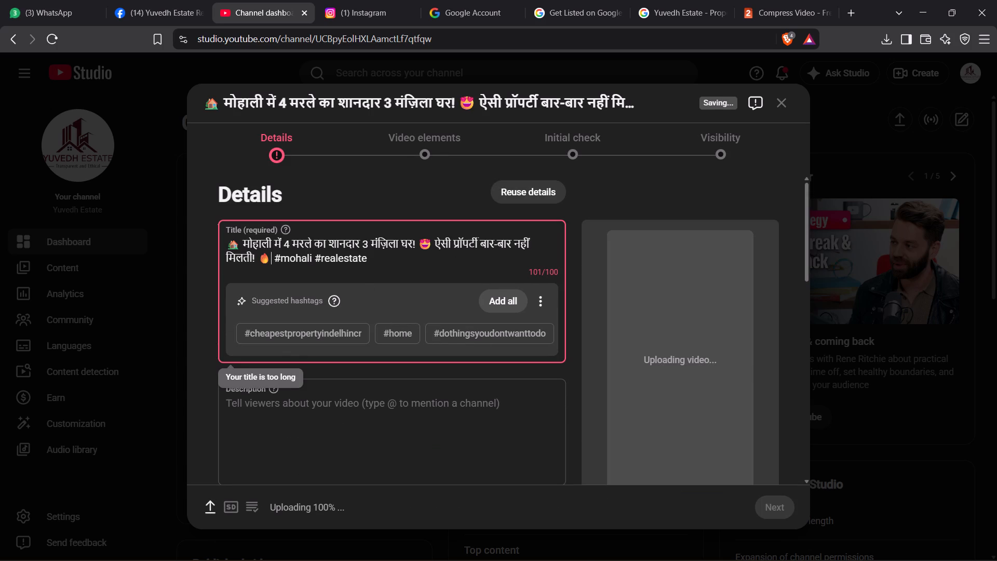
pyautogui.press('BackSpace')
# Upload the "4 Marla 3 Storey House for Sale, Mohali" image as the video's thumbnail.
pyautogui.scroll(-5, 311, 280)
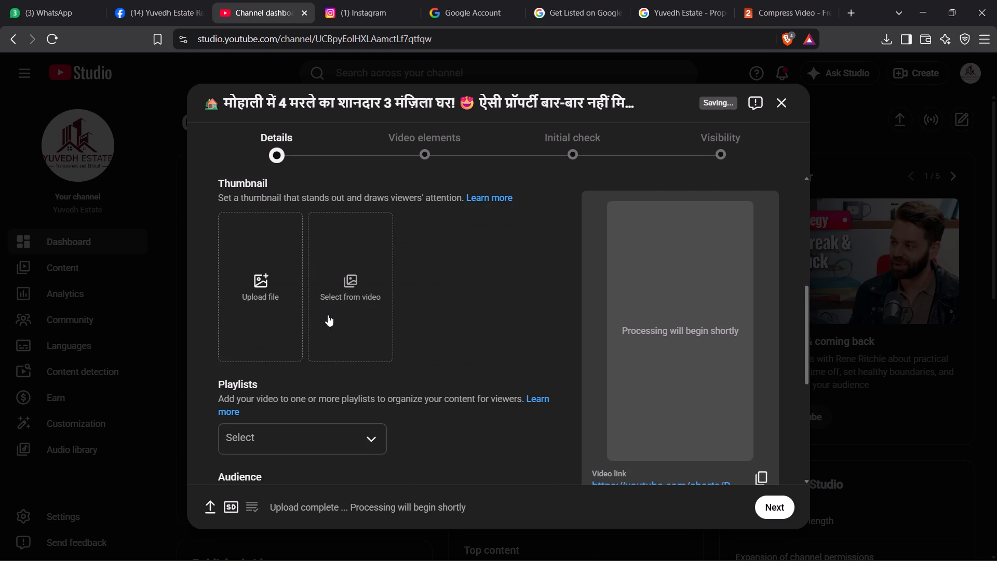
pyautogui.scroll(-5, 478, 341)
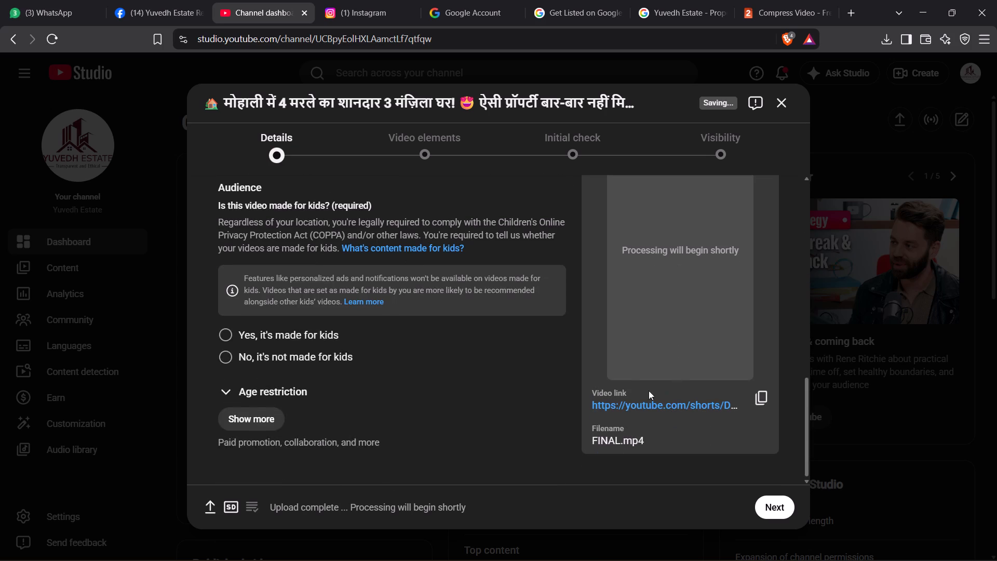
pyautogui.scroll(5, 521, 369)
pyautogui.click(295, 349)
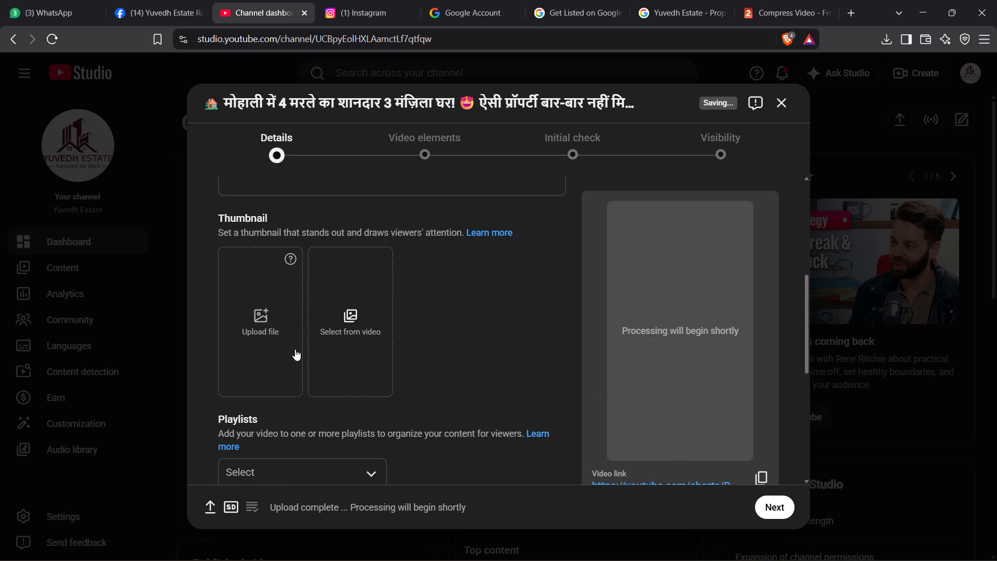
pyautogui.doubleClick(222, 96)
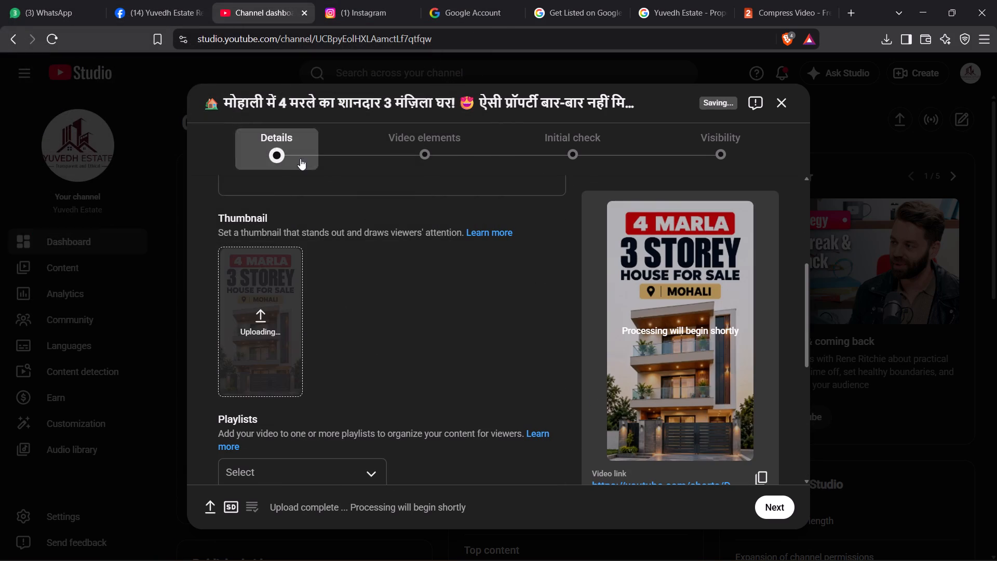
# Mark the video as not made for kids and proceed past Video elements to the Initial check stage.
pyautogui.scroll(-7, 433, 346)
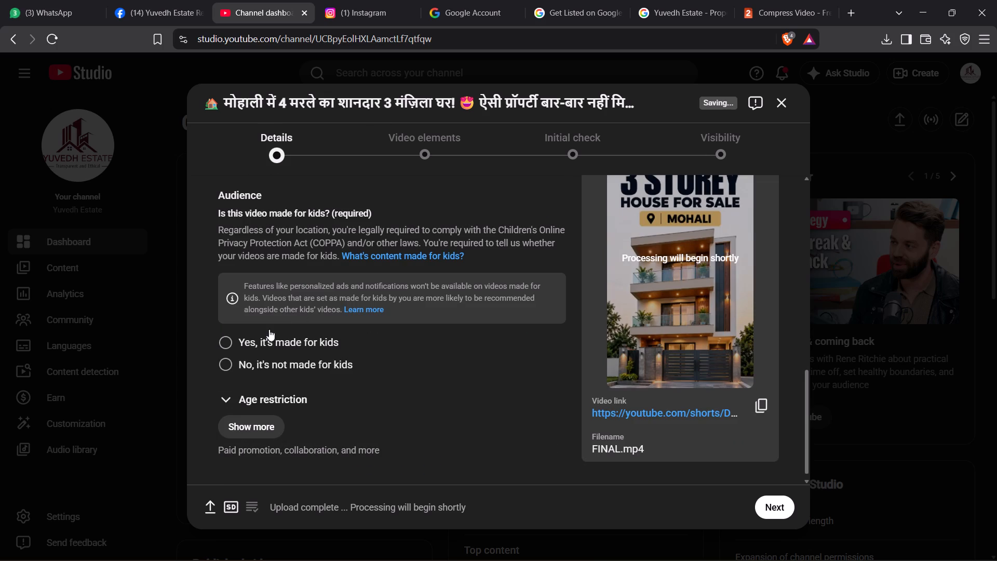
pyautogui.click(224, 352)
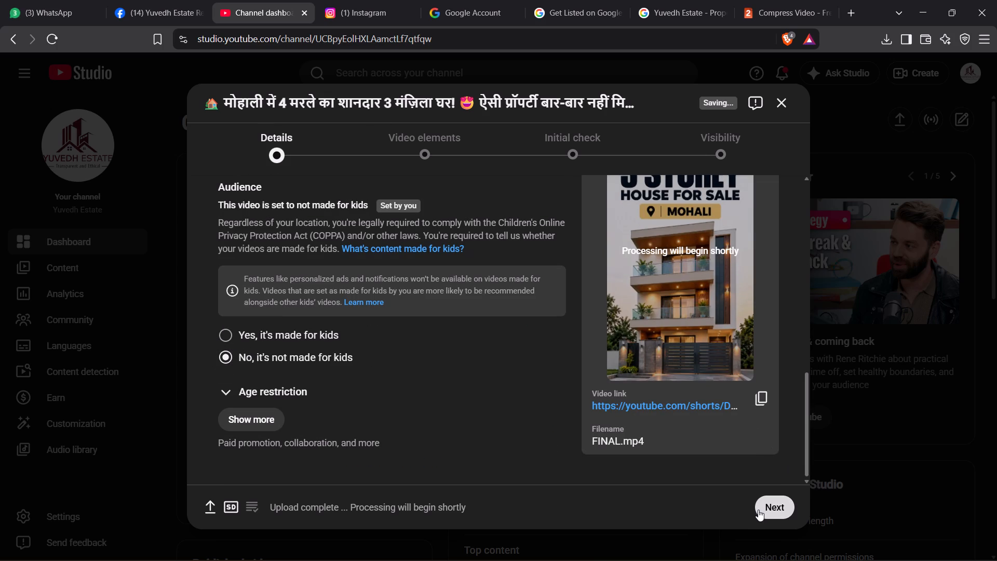
pyautogui.click(759, 510)
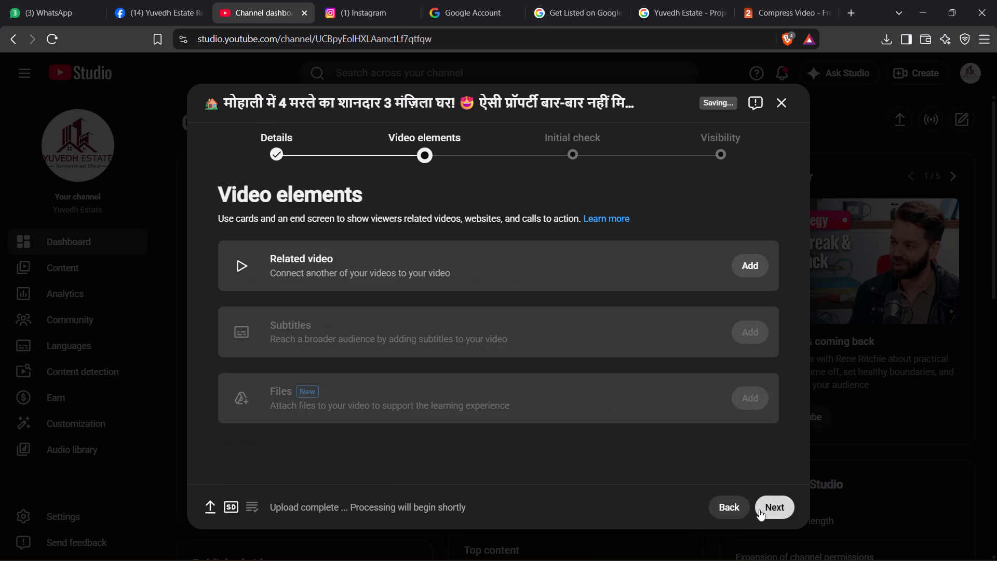
pyautogui.click(759, 510)
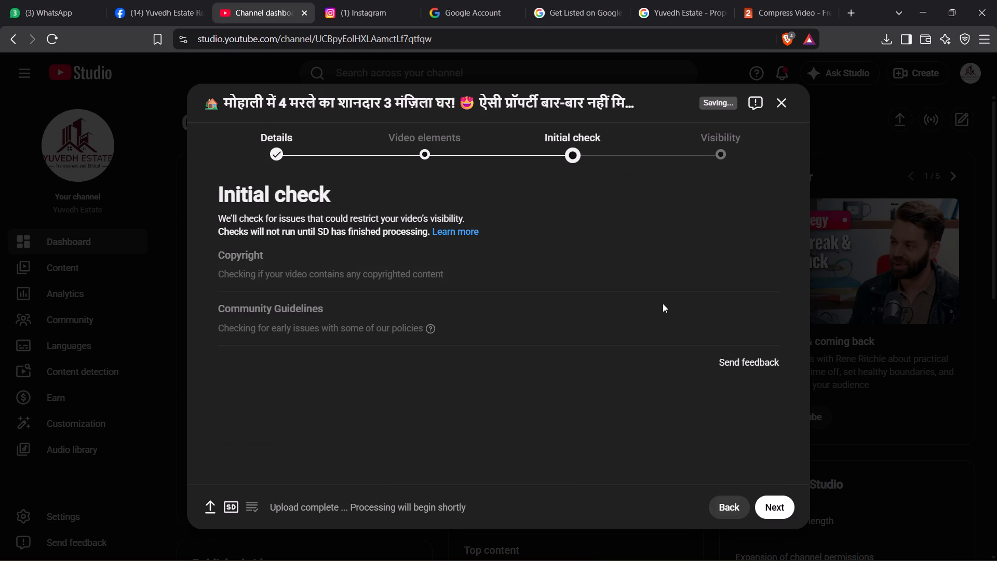
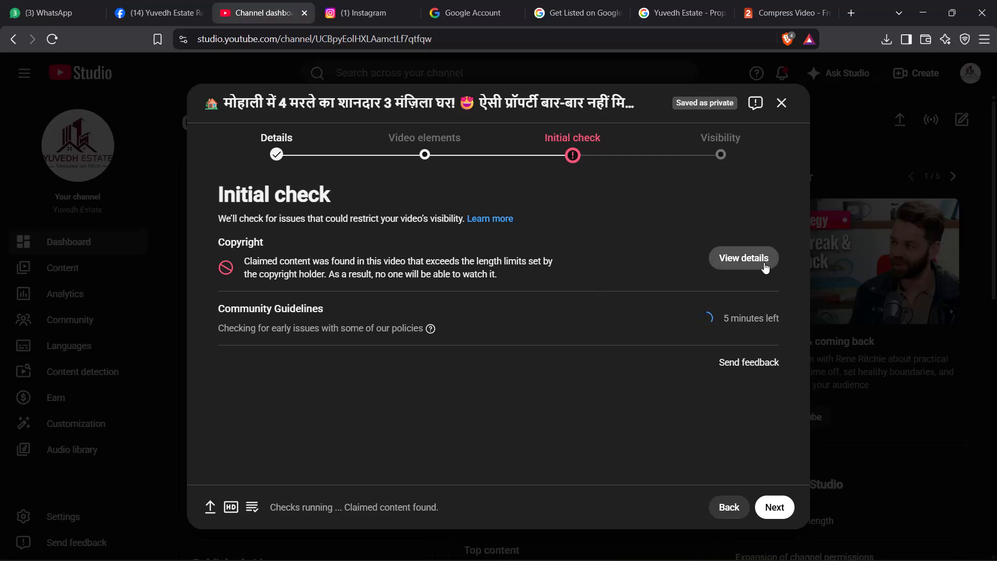
# Open the copyright claim on After Hours by The Weeknd and choose to resolve it by replacing the song.
pyautogui.click(764, 262)
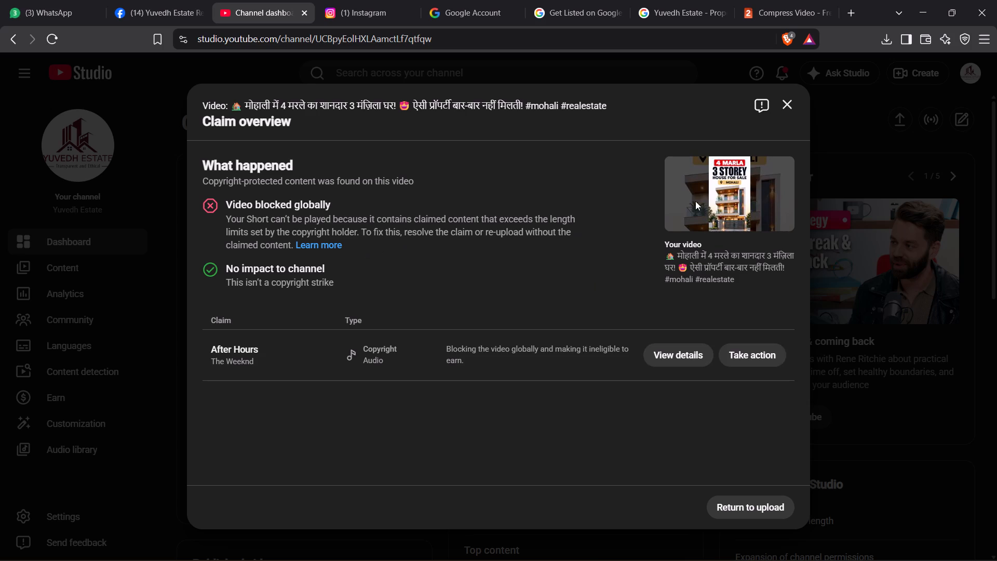
pyautogui.click(740, 353)
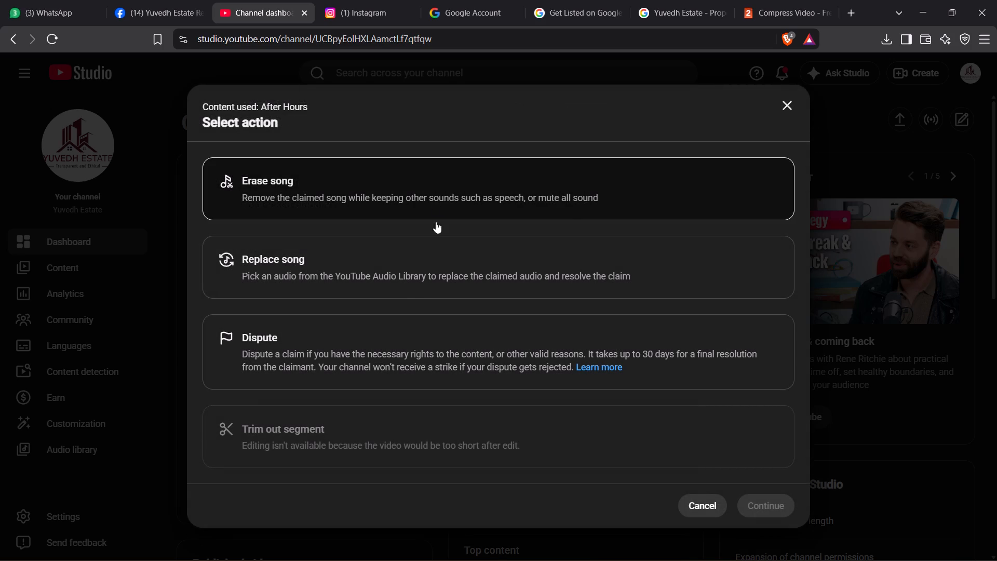
pyautogui.click(430, 253)
pyautogui.click(746, 504)
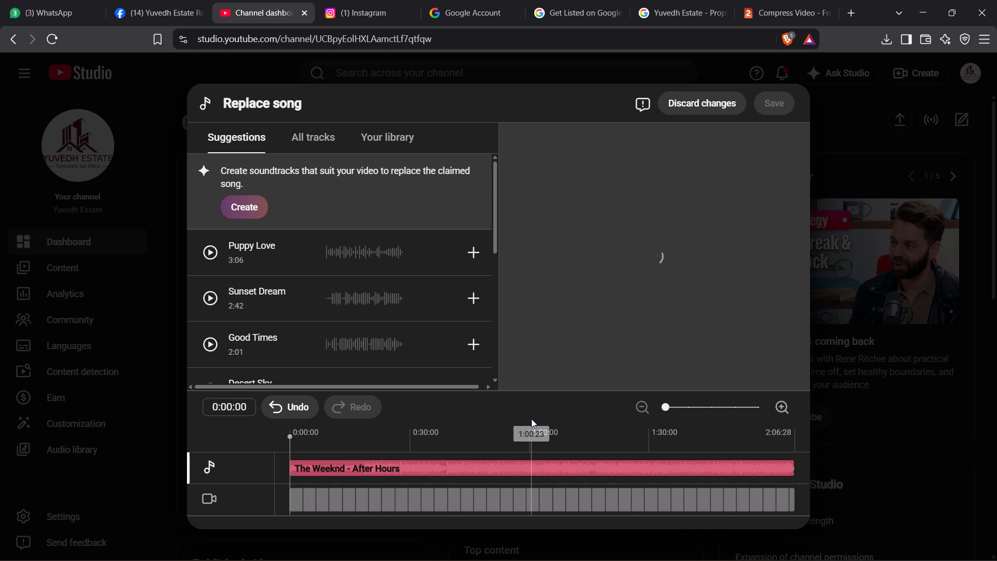
# Preview the suggested track Sunset Dream and examine the claimed After Hours audio on the timeline.
pyautogui.click(206, 300)
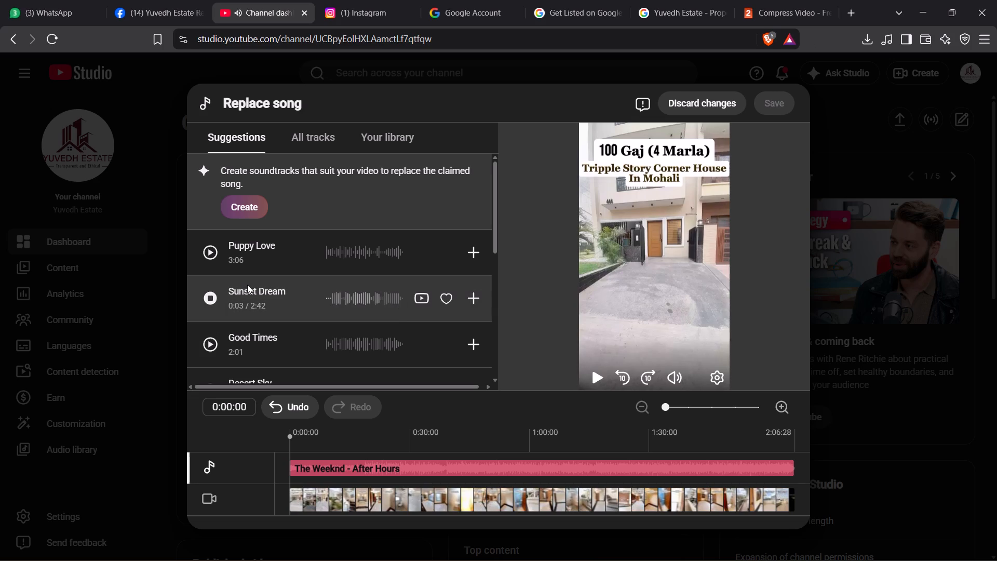
pyautogui.click(581, 466)
pyautogui.click(209, 295)
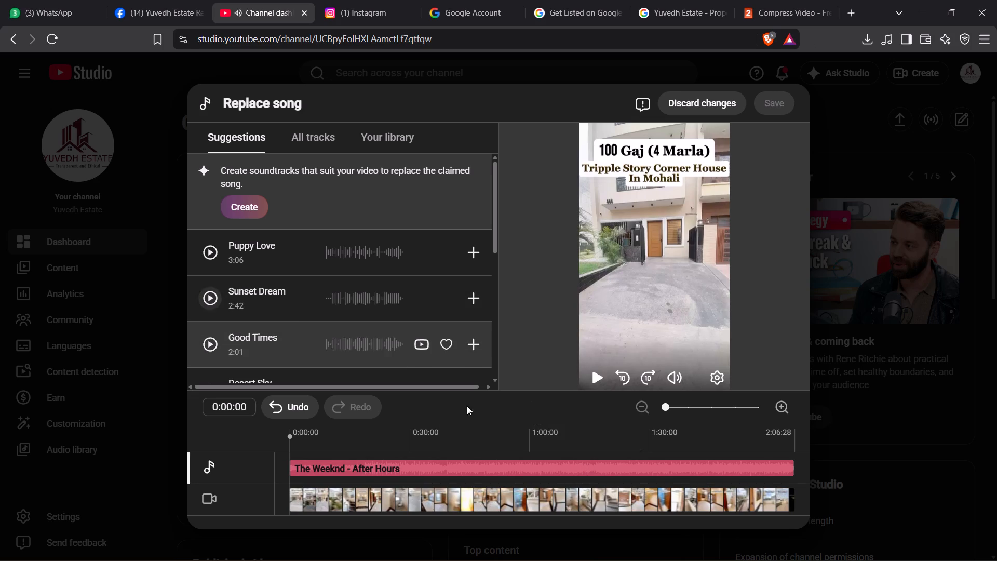
pyautogui.click(726, 467)
pyautogui.click(204, 465)
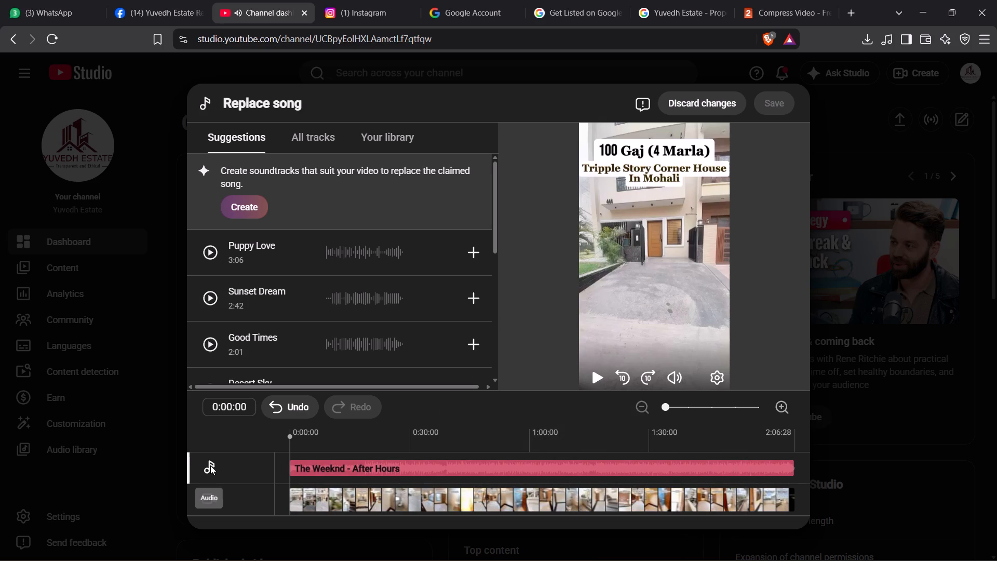
pyautogui.click(420, 461)
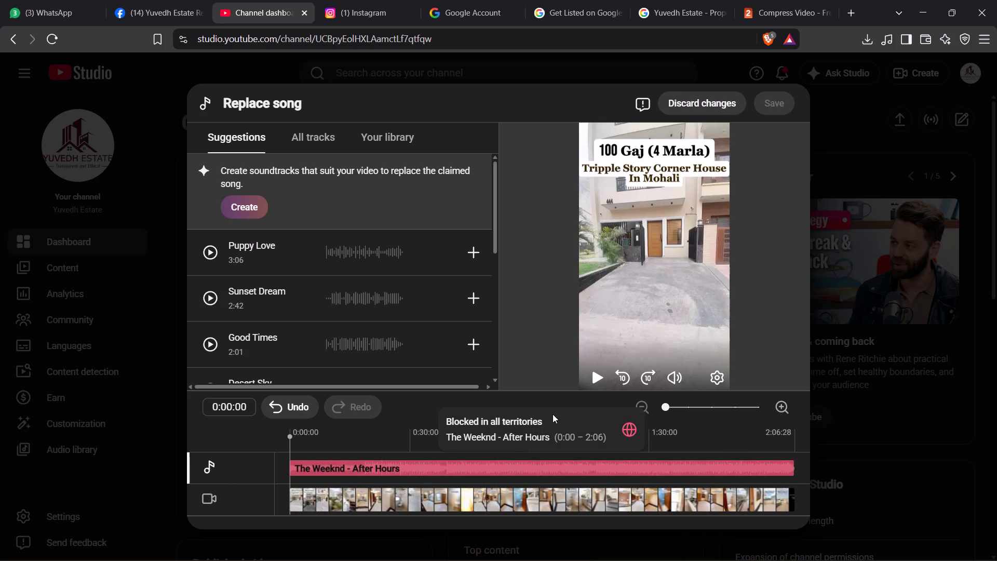
# Preview the suggested replacement tracks Puppy Love, Good Times, Desert Sky and Where I am From.
pyautogui.click(211, 257)
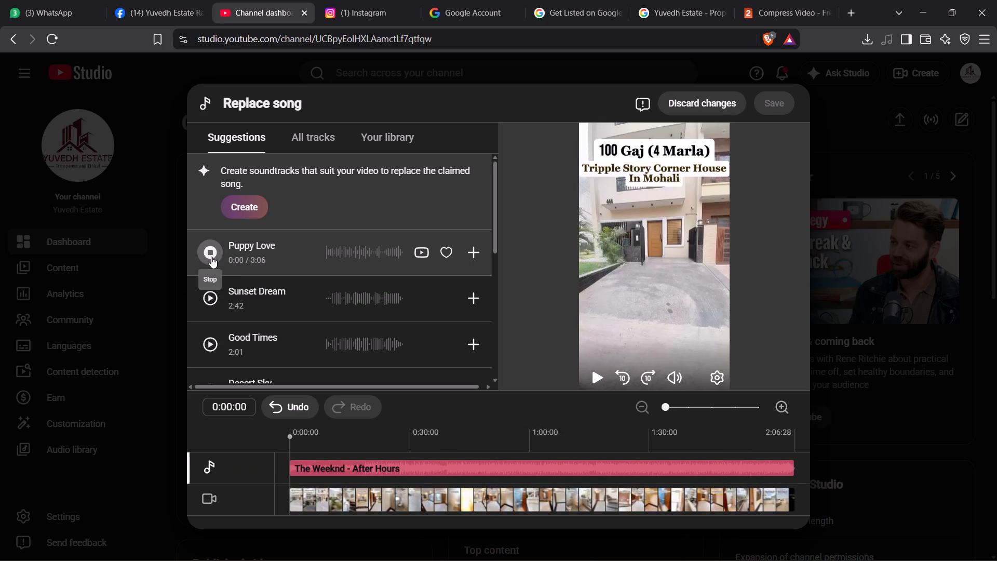
pyautogui.scroll(-1, 213, 258)
pyautogui.click(204, 279)
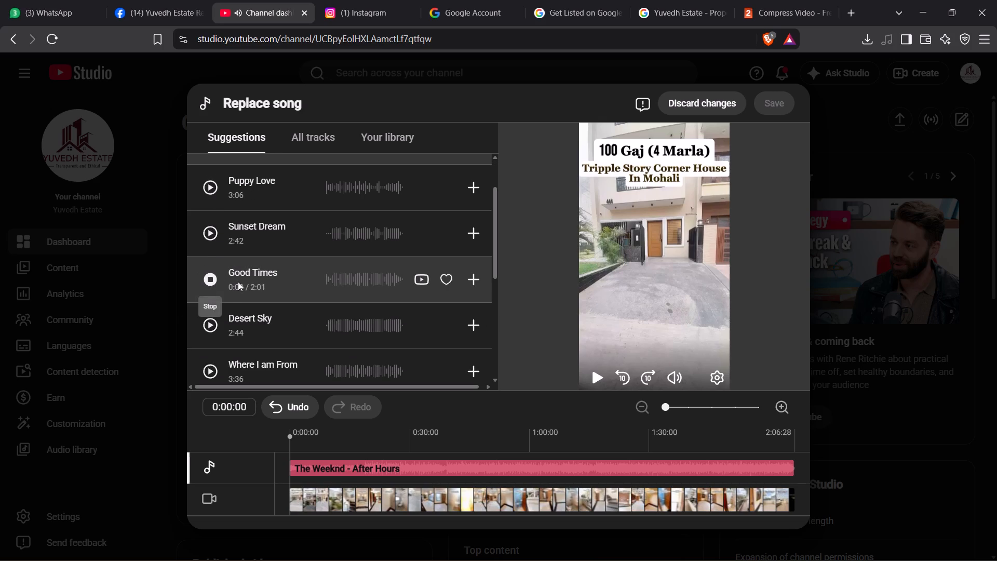
pyautogui.click(211, 324)
pyautogui.scroll(-1, 244, 285)
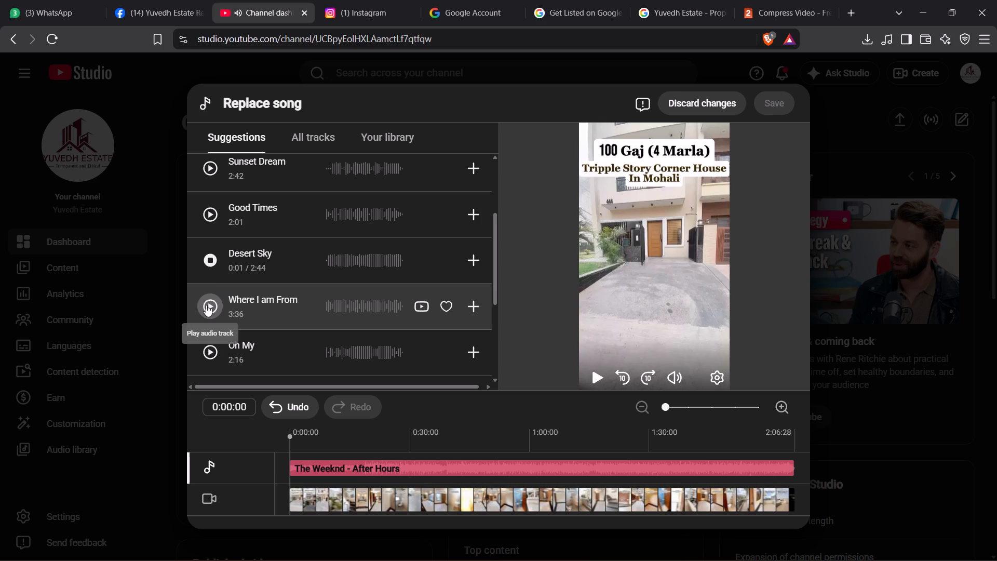
pyautogui.click(206, 305)
pyautogui.scroll(-2, 215, 301)
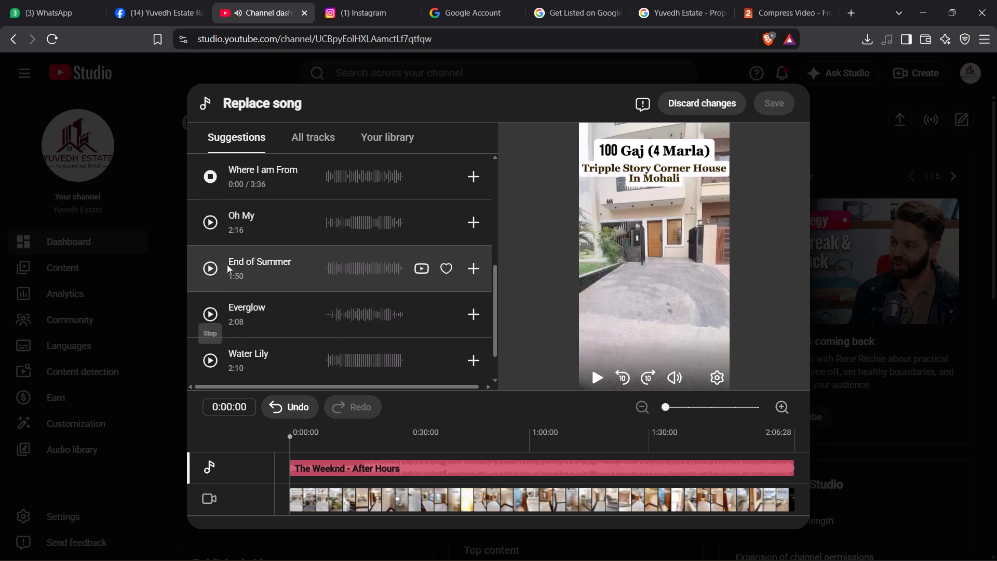
pyautogui.scroll(6, 249, 266)
pyautogui.scroll(-4, 247, 263)
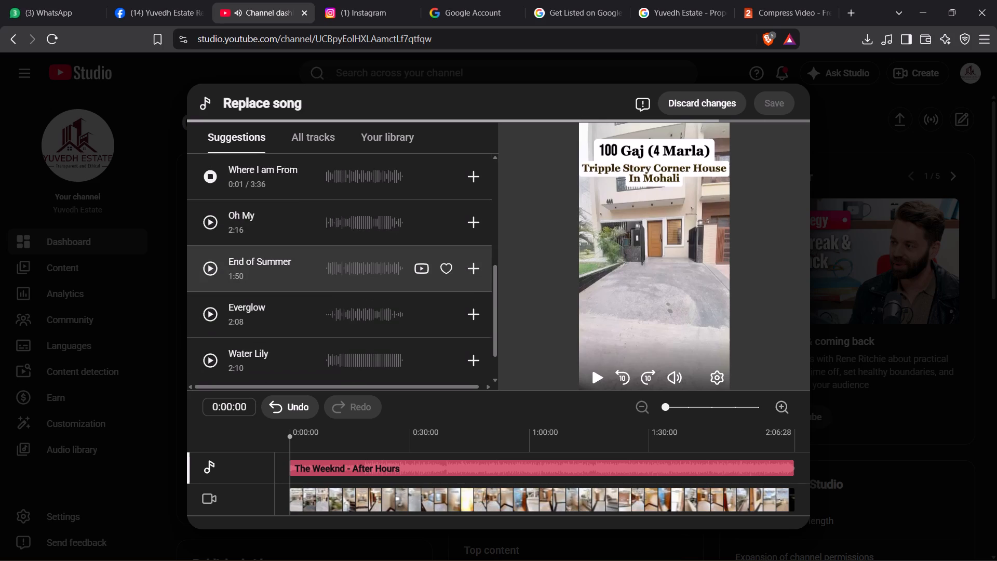
# Preview the suggested replacement tracks Oh My, Everglow, Water Lily and Inkling.
pyautogui.click(208, 223)
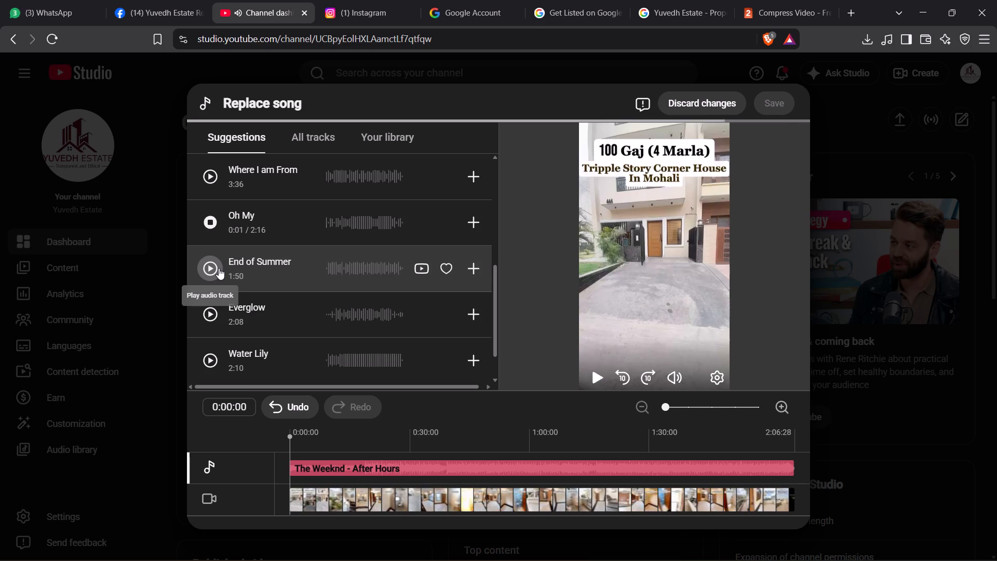
pyautogui.click(214, 313)
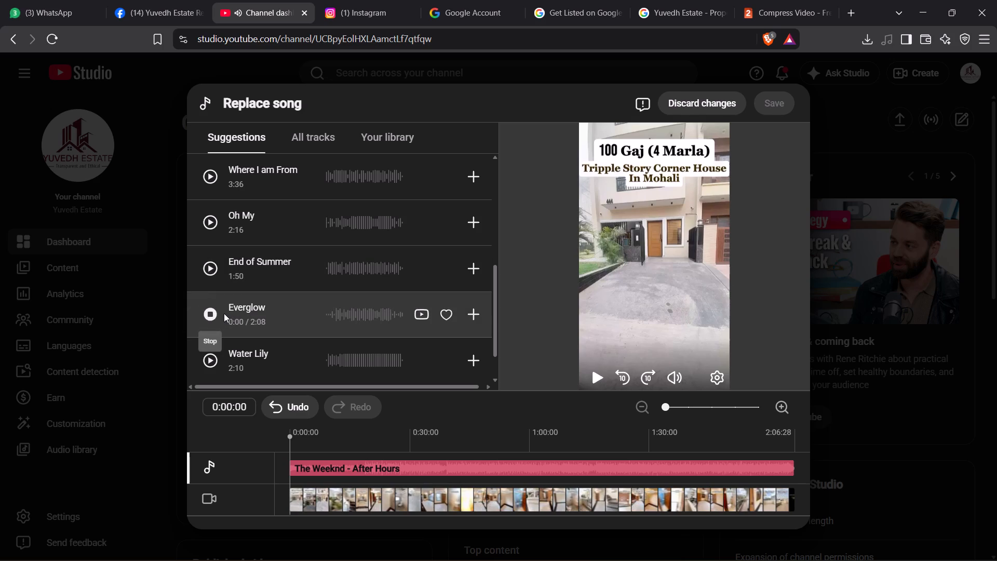
pyautogui.scroll(-1, 225, 314)
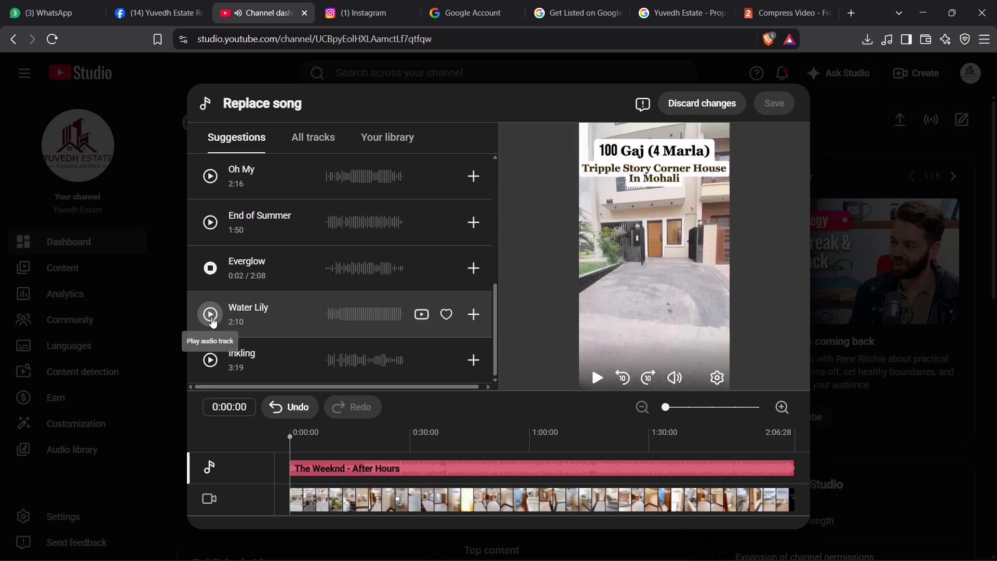
pyautogui.click(211, 317)
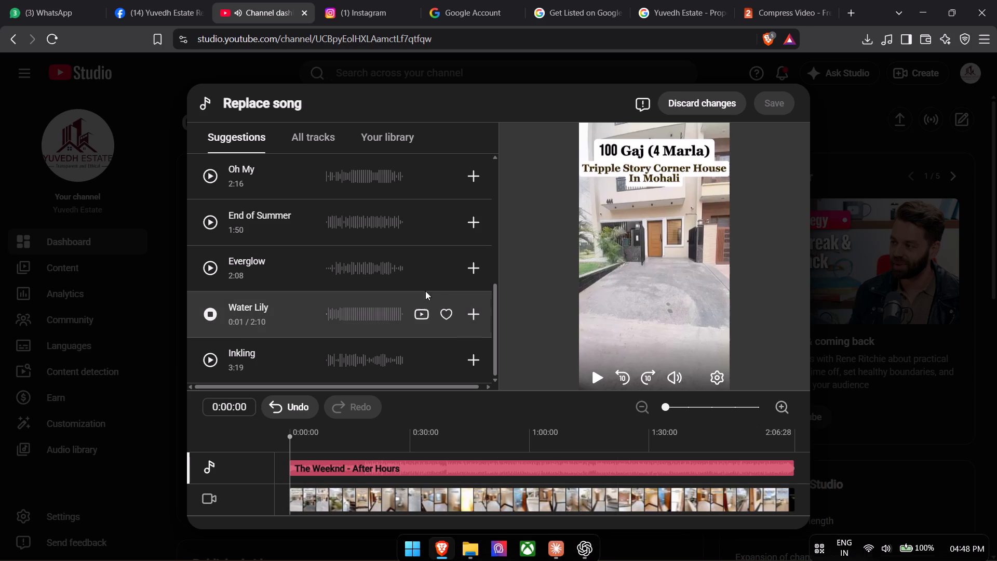
pyautogui.scroll(-2, 308, 326)
pyautogui.click(204, 360)
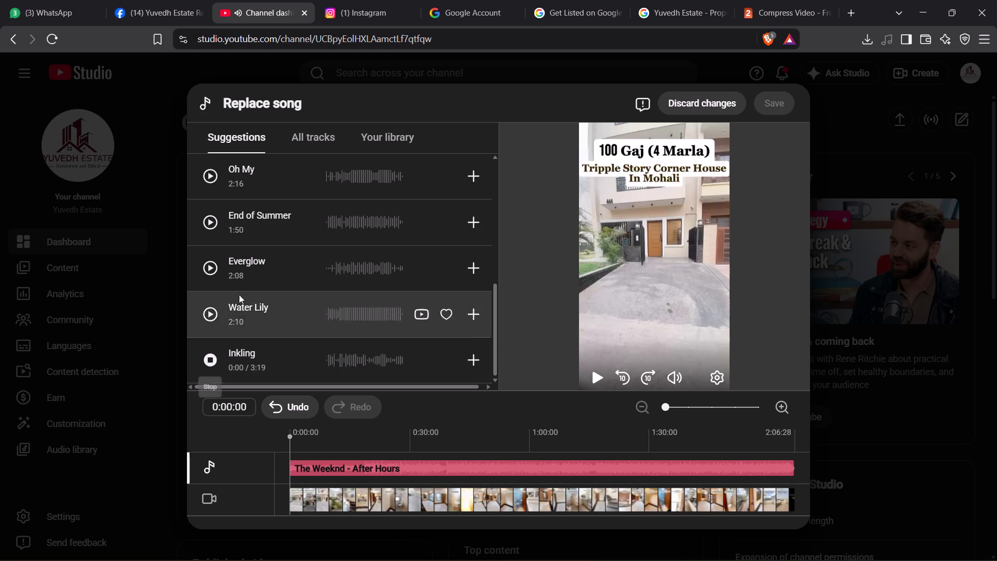
# Browse the full track library and preview its first songs, from Statement through Jazz In Paris.
pyautogui.scroll(13, 272, 274)
pyautogui.click(312, 137)
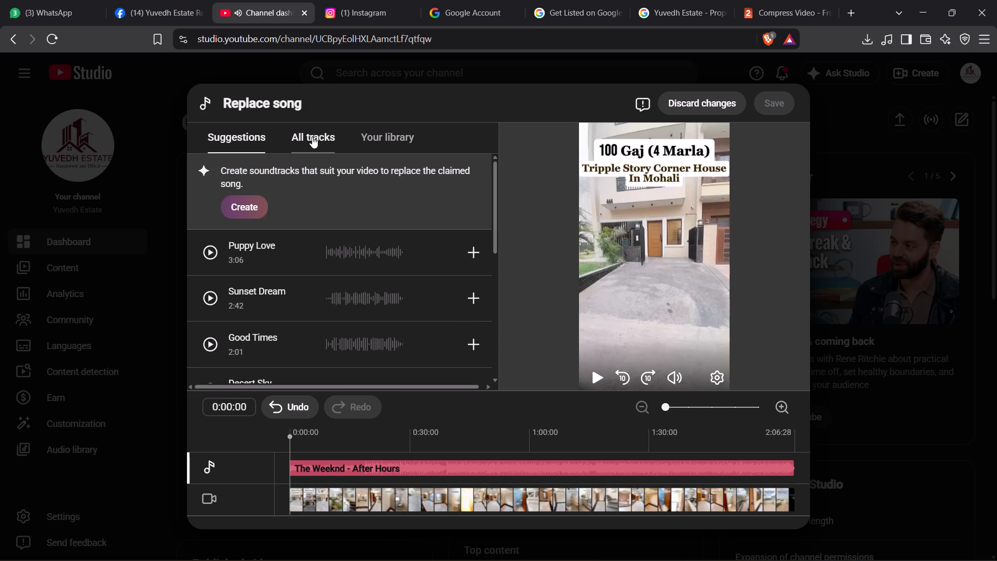
pyautogui.click(312, 137)
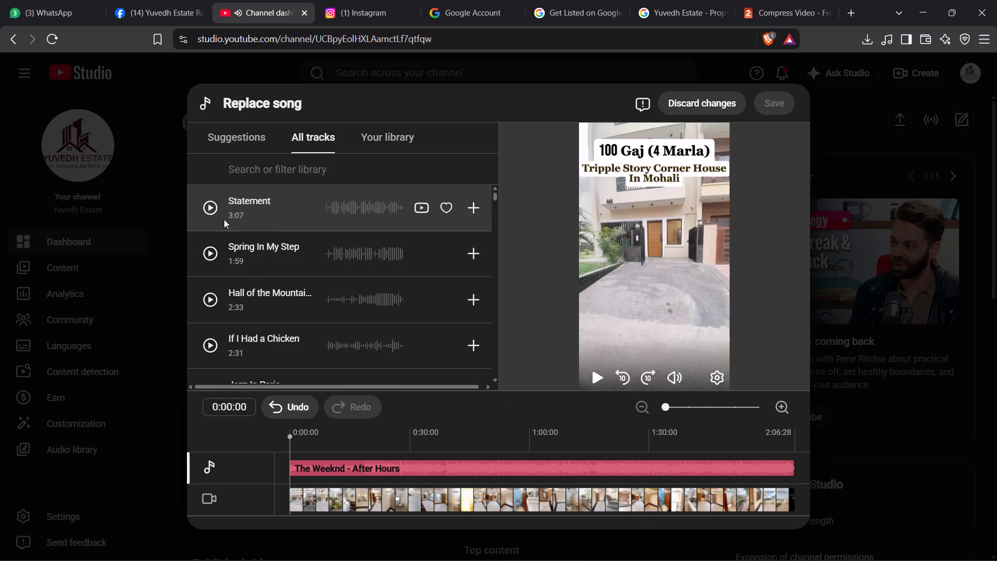
pyautogui.click(210, 211)
pyautogui.click(208, 252)
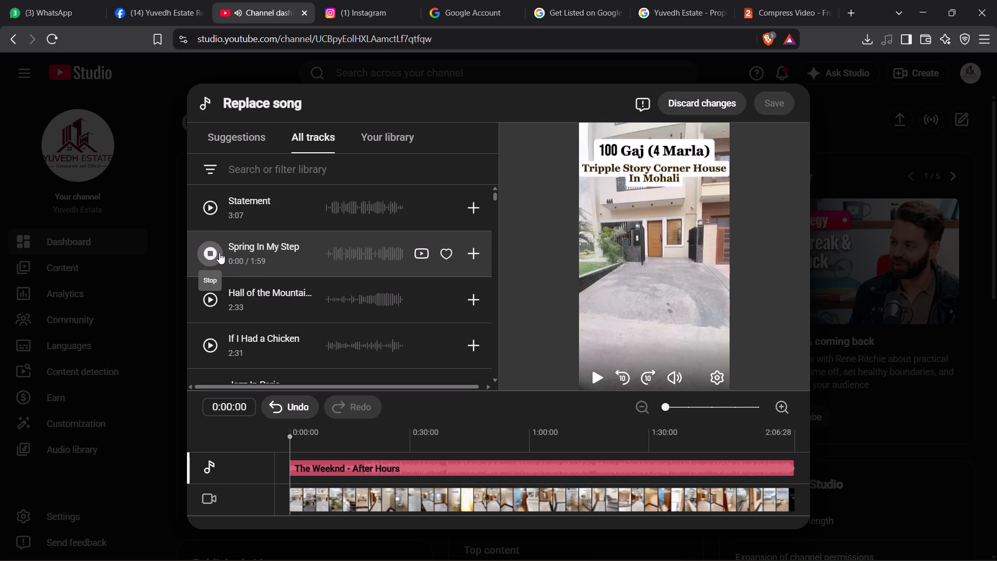
pyautogui.click(220, 298)
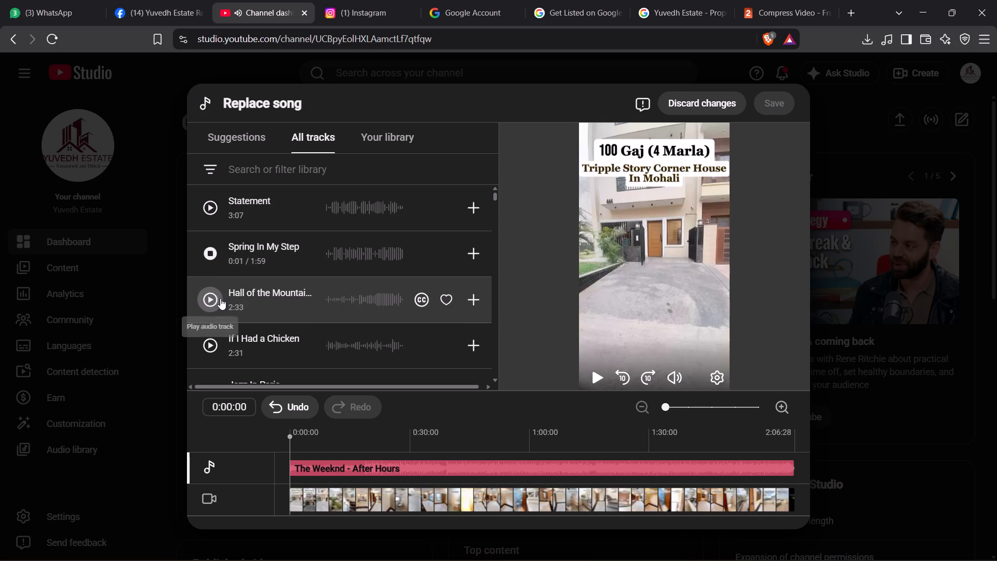
pyautogui.scroll(-1, 226, 292)
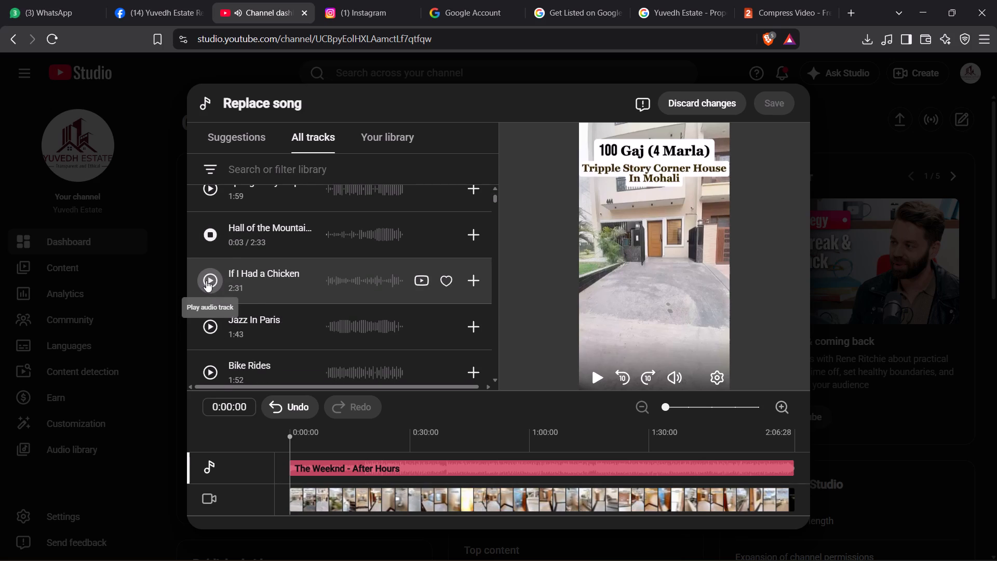
pyautogui.click(206, 280)
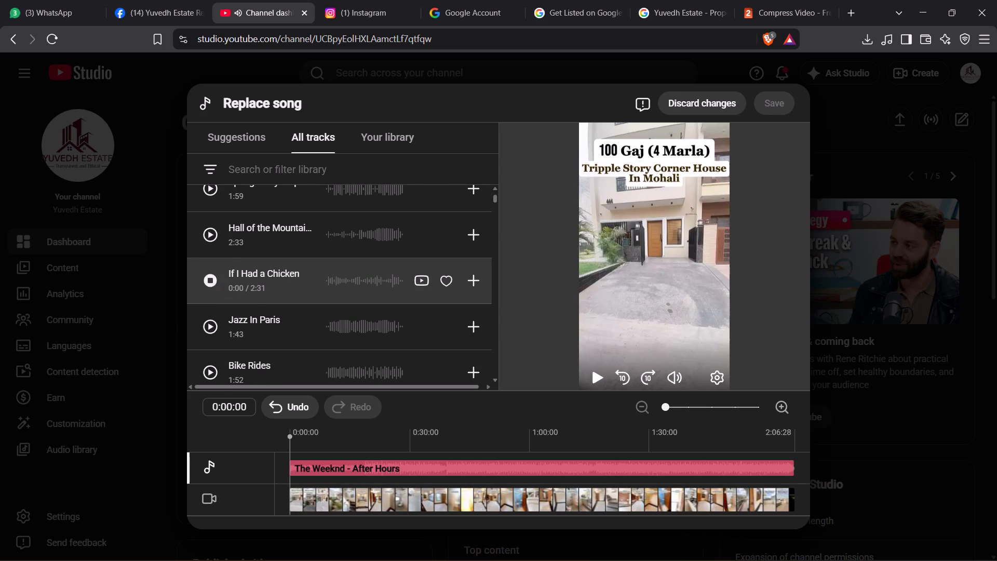
pyautogui.click(212, 325)
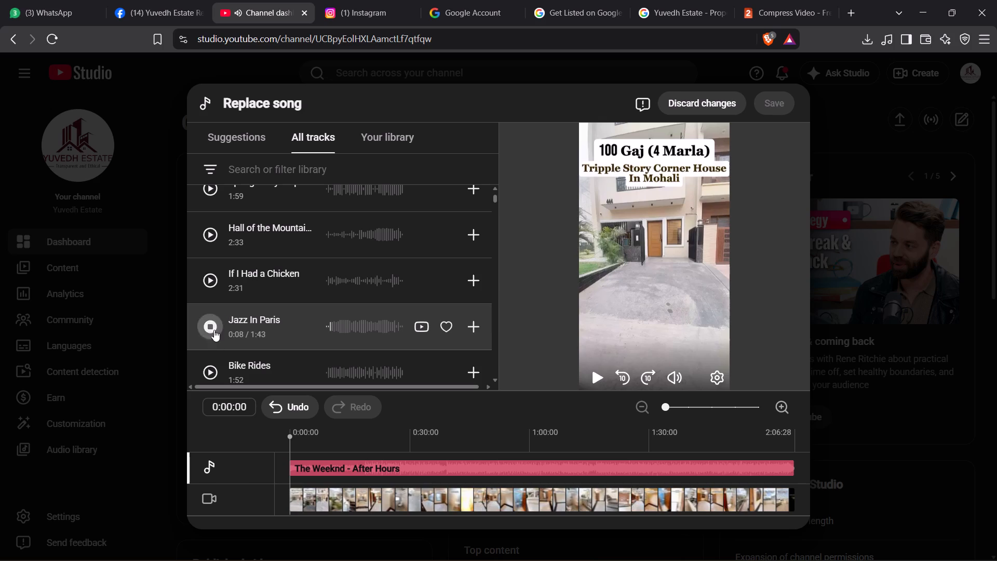
# Preview further library tracks as possible replacements, from Bike Rides through Fluffing a Duck.
pyautogui.scroll(-3, 232, 342)
pyautogui.scroll(1, 217, 313)
pyautogui.click(209, 237)
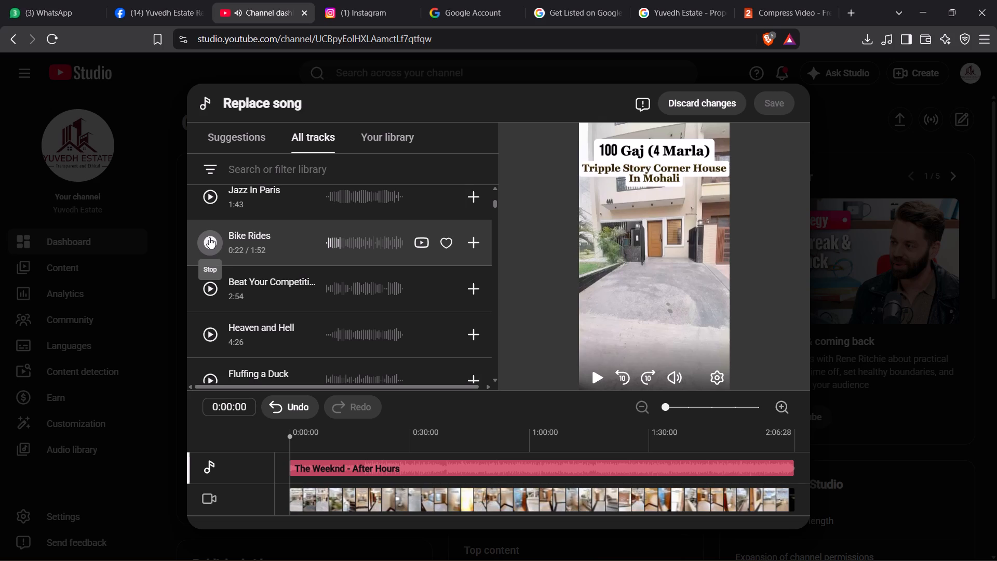
pyautogui.click(208, 286)
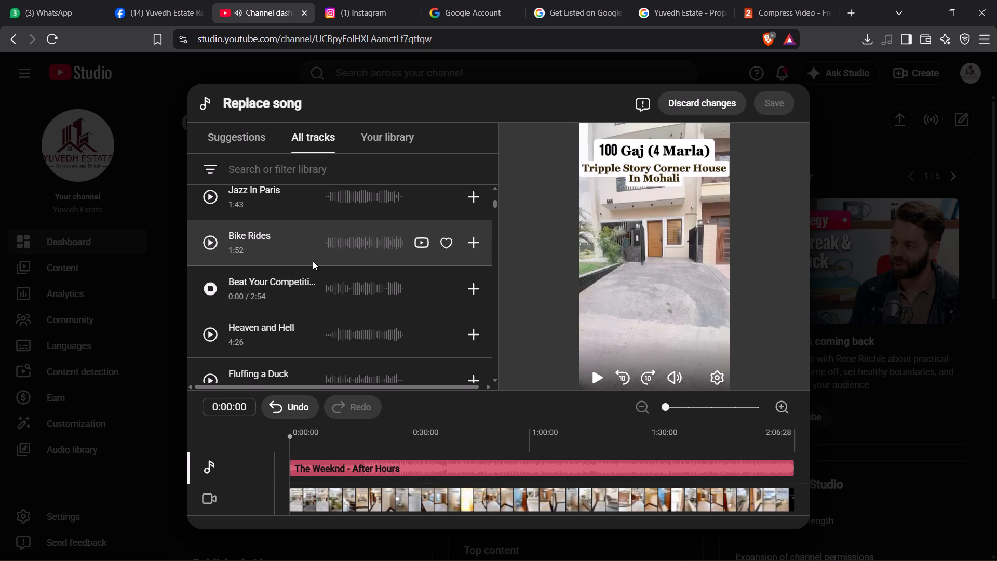
pyautogui.click(216, 340)
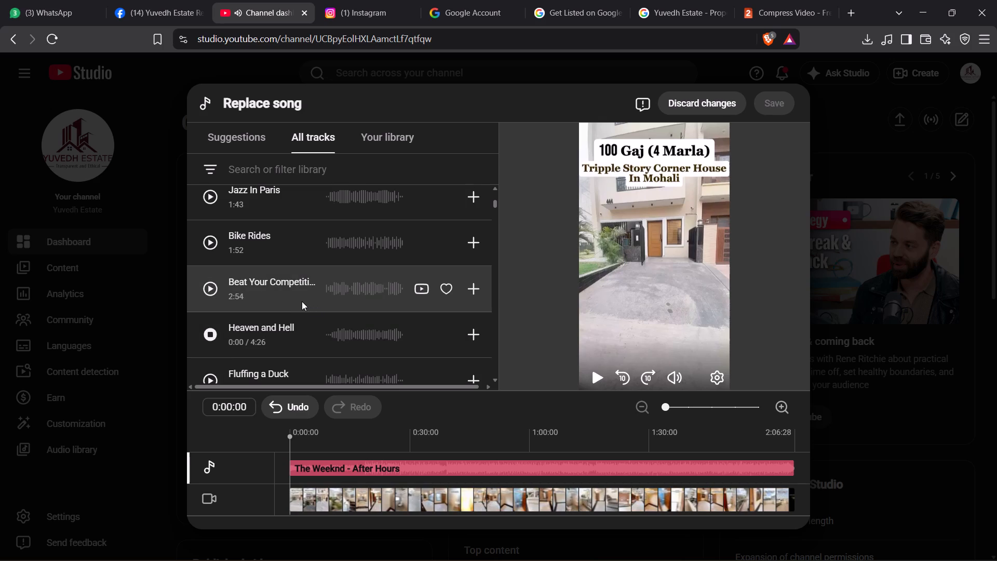
pyautogui.click(210, 336)
pyautogui.scroll(-1, 213, 303)
pyautogui.click(214, 323)
# Filter the track library by the genre Soundtracks & Musicals.
pyautogui.scroll(2, 263, 178)
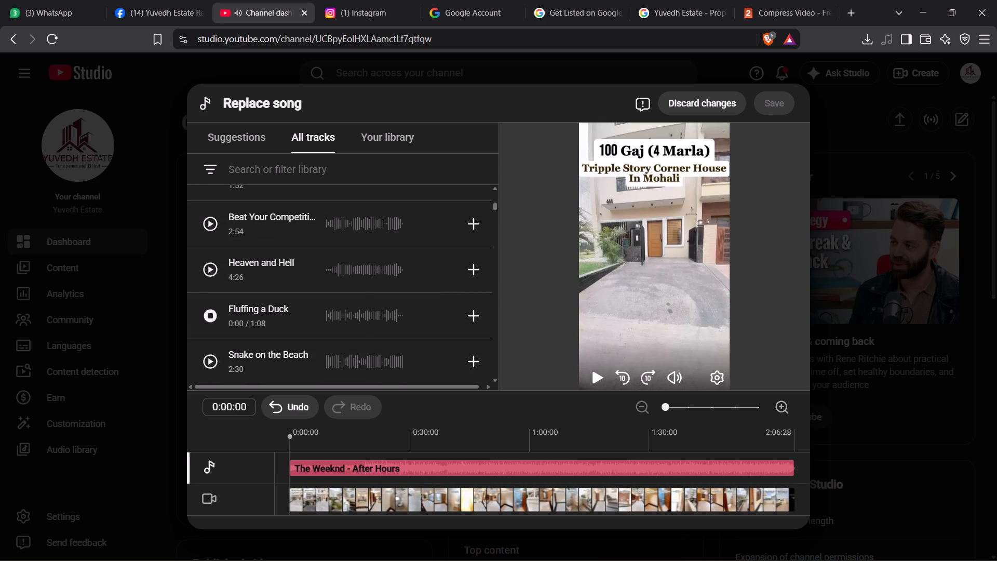
pyautogui.scroll(2, 263, 179)
pyautogui.click(241, 168)
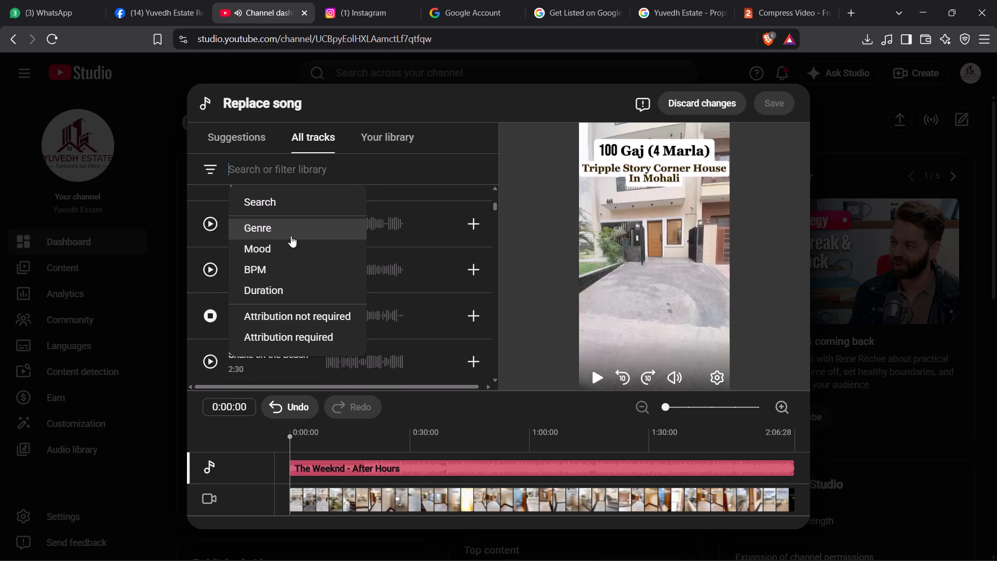
pyautogui.click(291, 236)
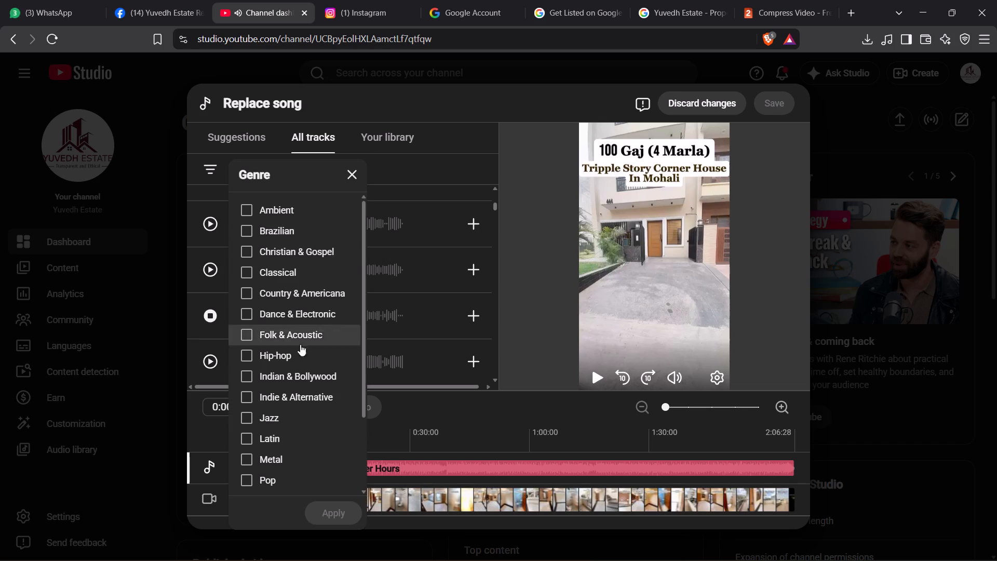
pyautogui.scroll(-9, 278, 451)
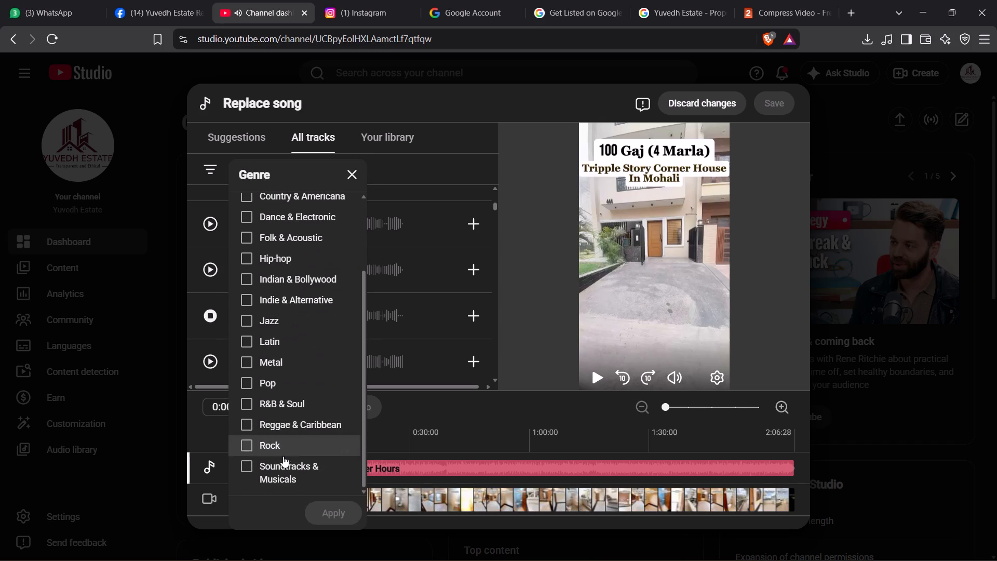
pyautogui.click(286, 465)
pyautogui.click(330, 517)
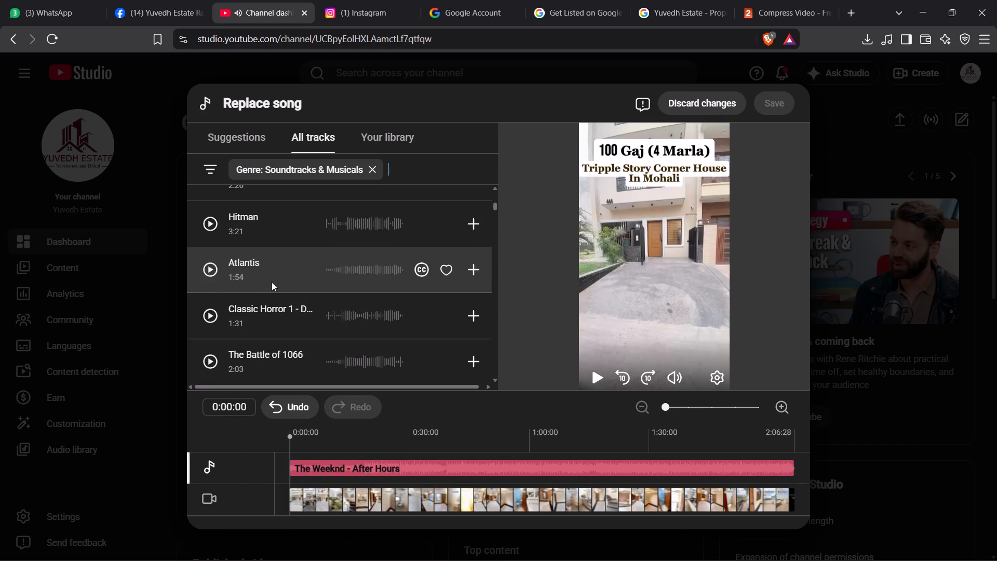
# Preview the filtered soundtrack songs Hitman, Atlantis and Classic Horror 1.
pyautogui.click(207, 220)
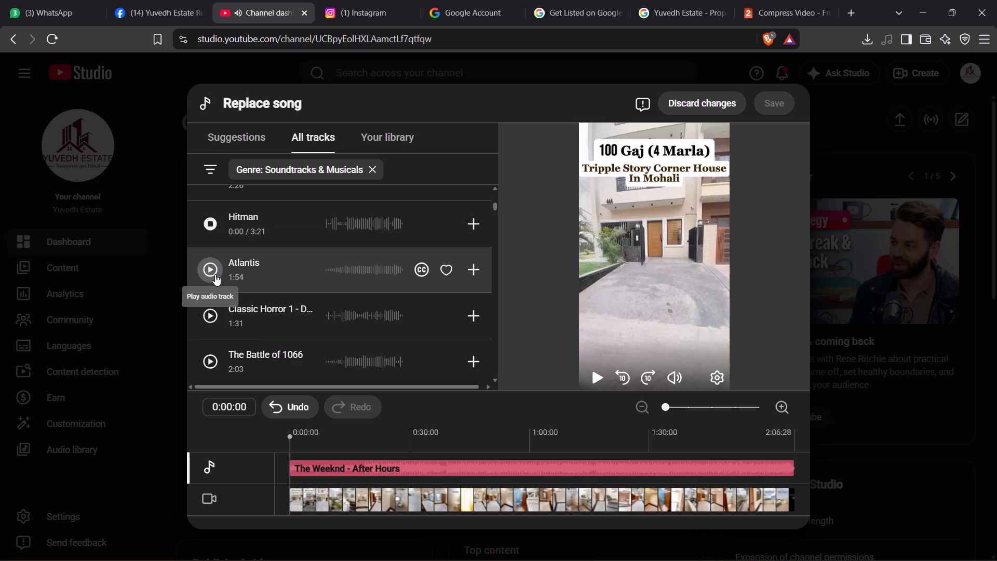
pyautogui.click(214, 274)
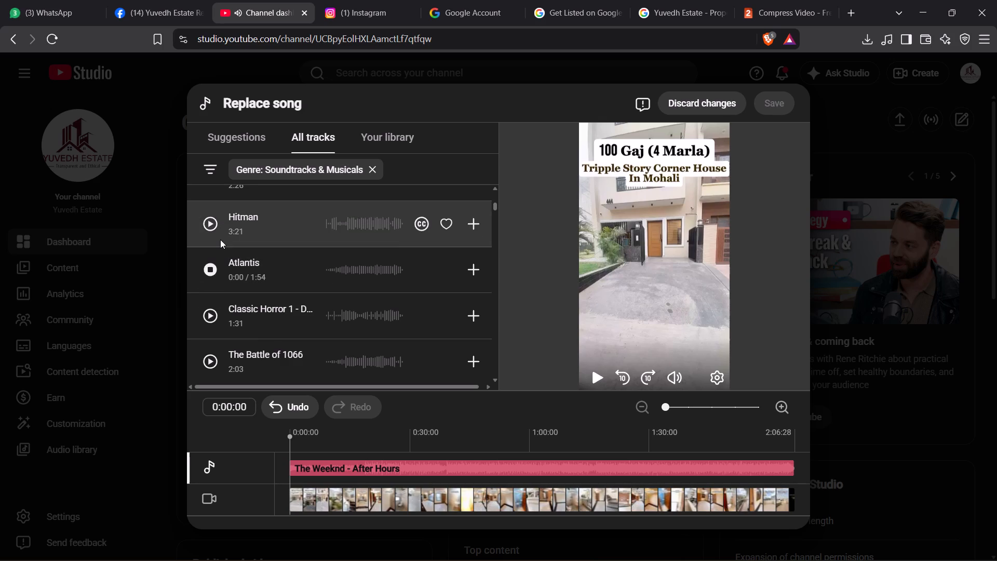
pyautogui.click(211, 314)
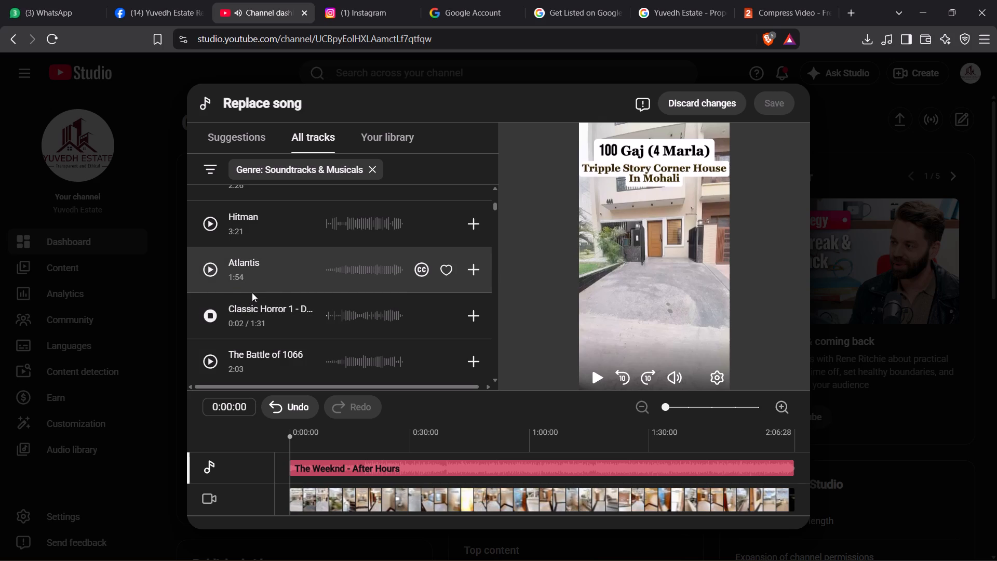
pyautogui.scroll(-1, 255, 297)
# Return to the suggested tracks and preview candidates including Sunset Dream and Where I am From.
pyautogui.click(222, 142)
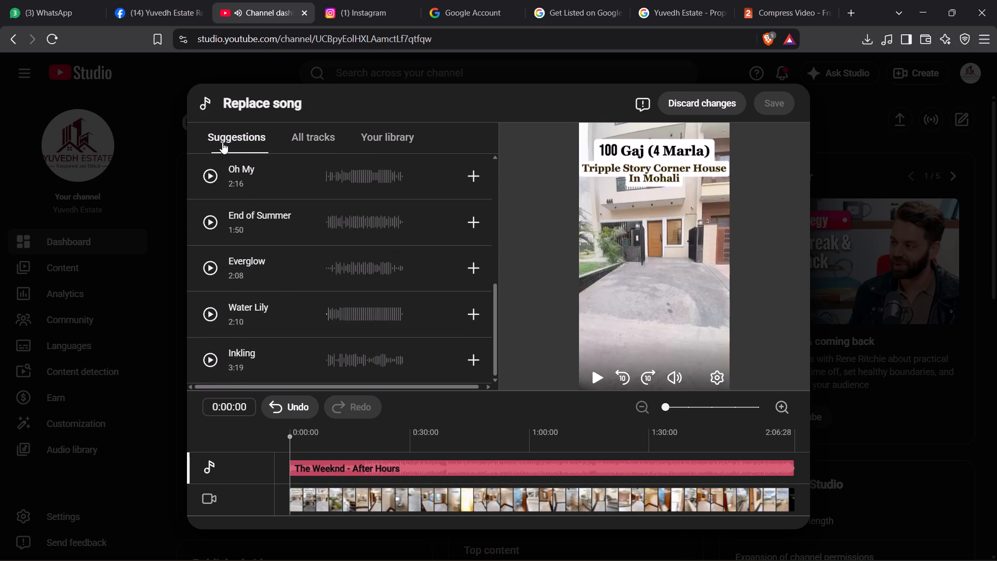
pyautogui.click(209, 236)
pyautogui.click(209, 218)
pyautogui.scroll(6, 238, 213)
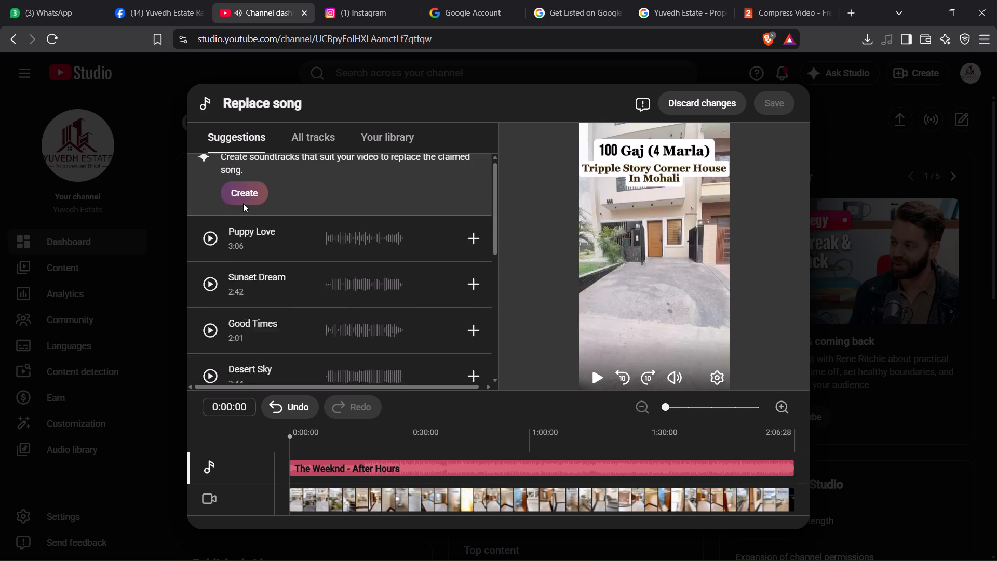
pyautogui.scroll(4, 243, 203)
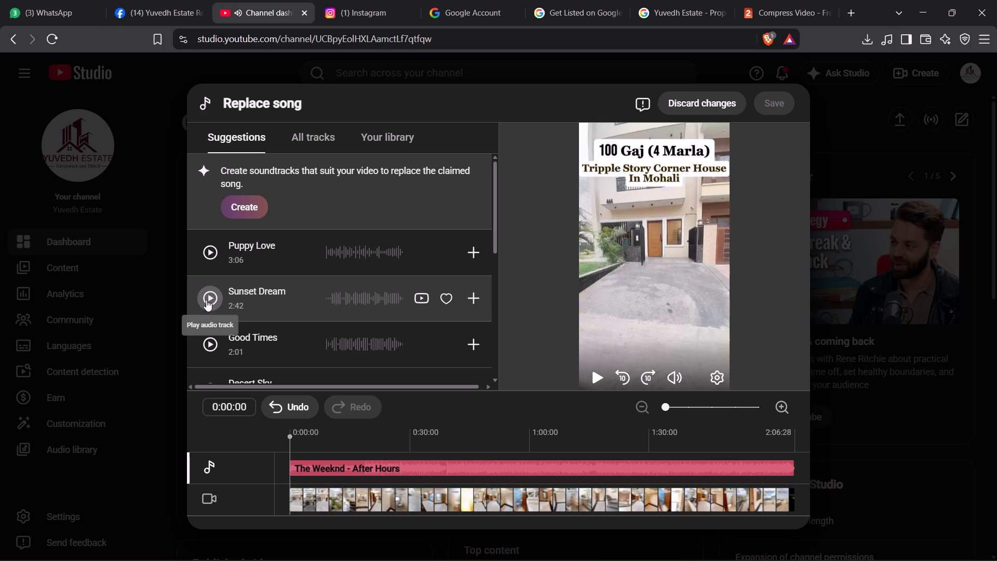
pyautogui.click(206, 300)
pyautogui.scroll(-2, 248, 287)
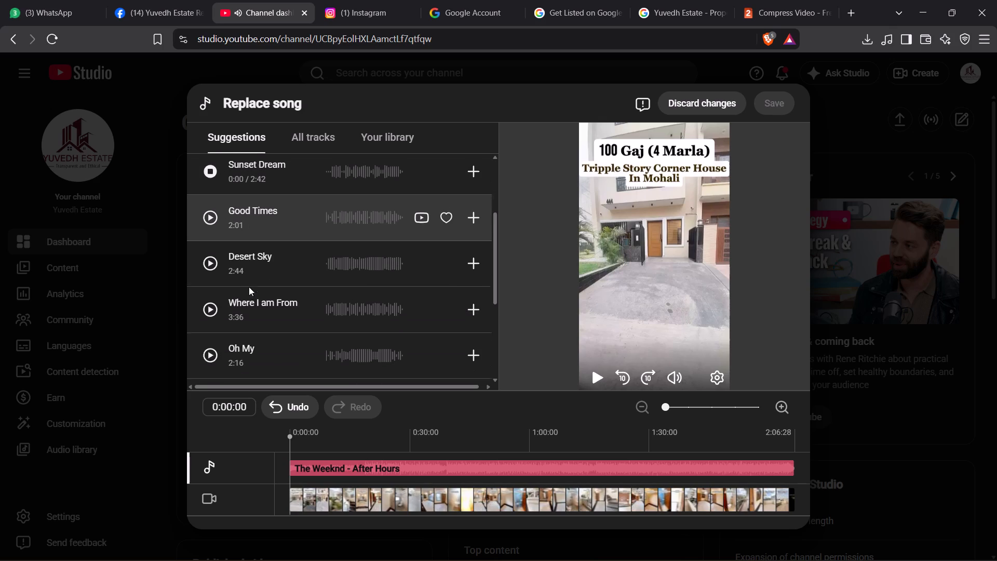
pyautogui.click(203, 307)
pyautogui.scroll(-3, 215, 304)
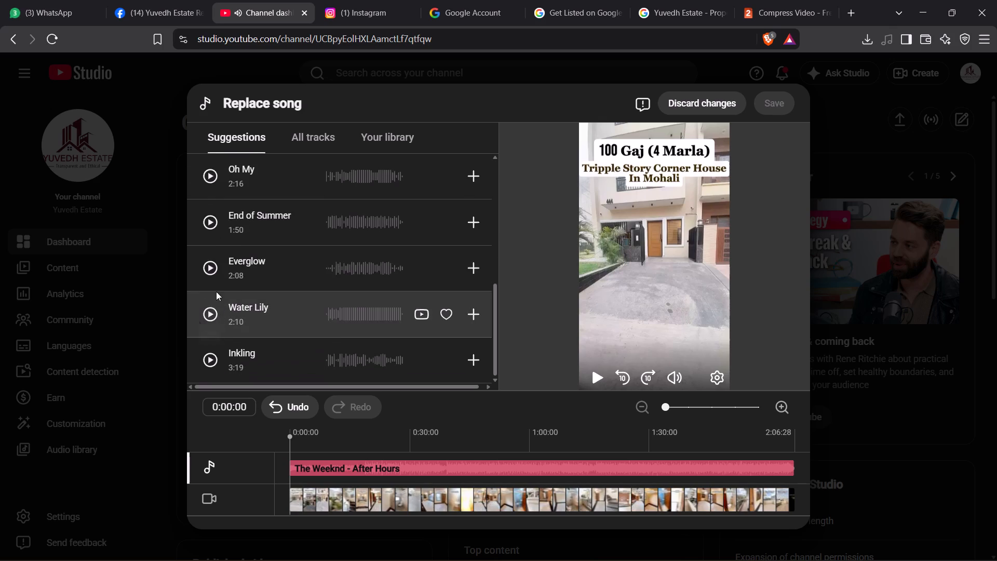
# Preview the suggested track End of Summer and add it as the replacement for After Hours.
pyautogui.click(207, 229)
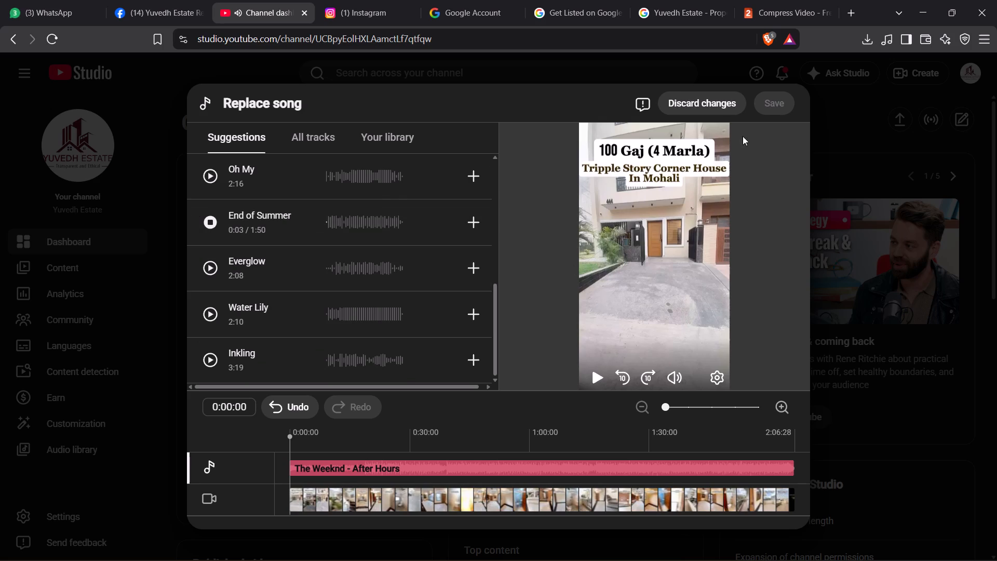
pyautogui.click(477, 231)
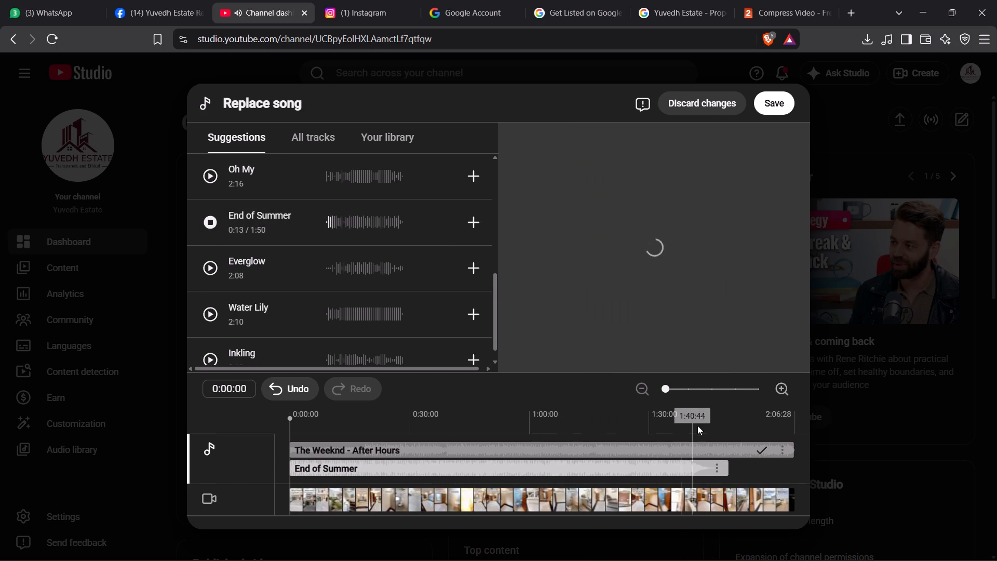
# Raise the mix level of the End of Summer clip in the timeline.
pyautogui.click(716, 468)
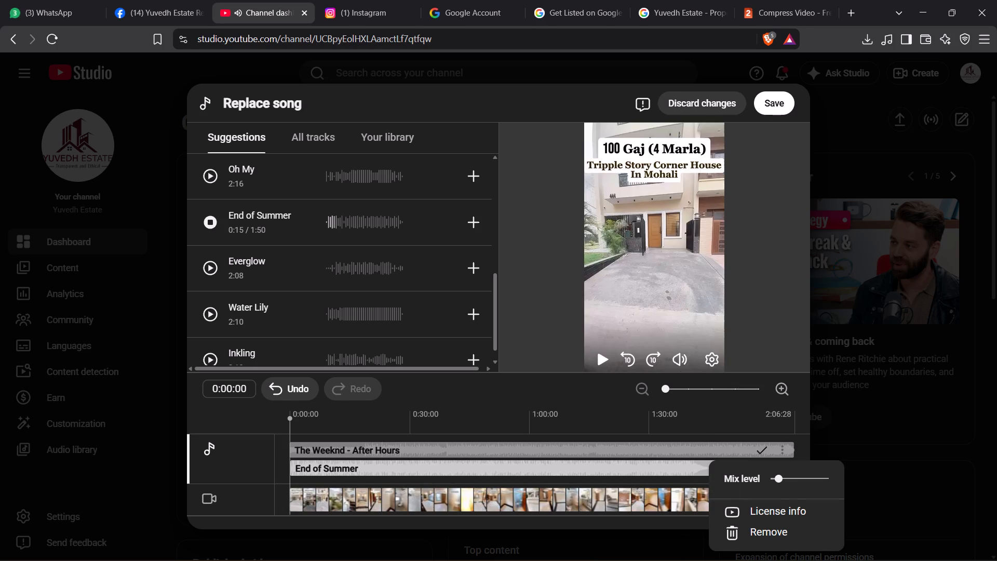
pyautogui.click(778, 477)
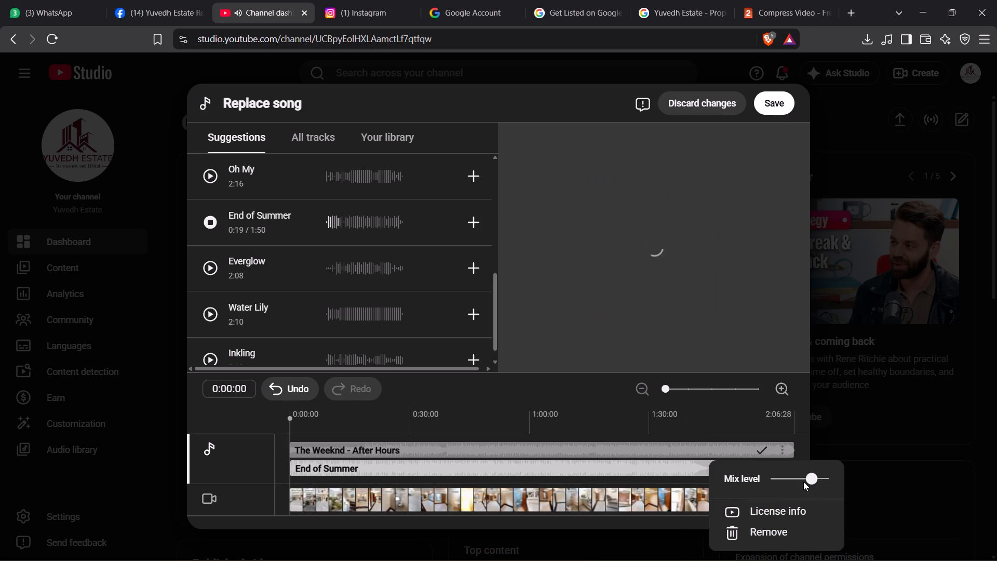
pyautogui.click(698, 468)
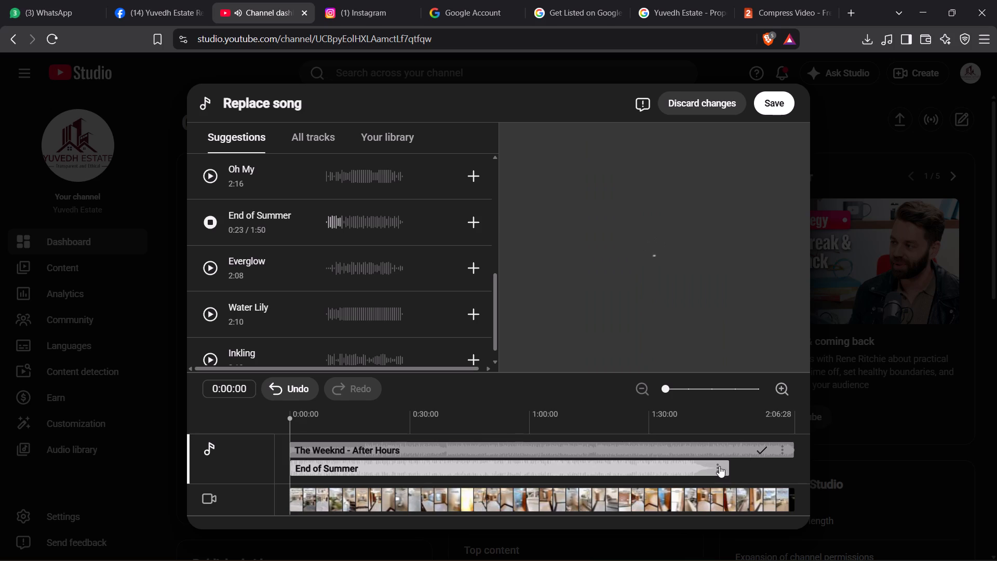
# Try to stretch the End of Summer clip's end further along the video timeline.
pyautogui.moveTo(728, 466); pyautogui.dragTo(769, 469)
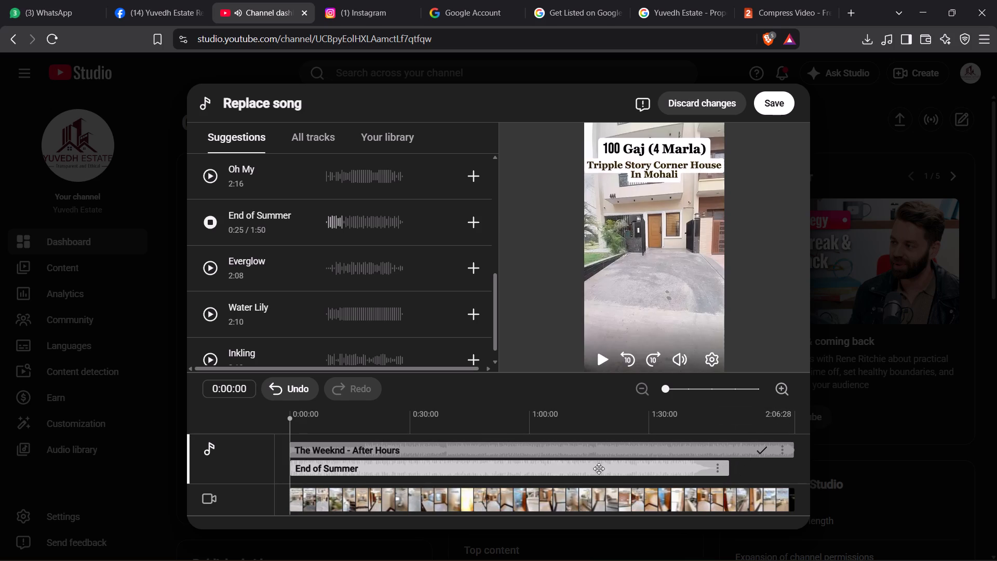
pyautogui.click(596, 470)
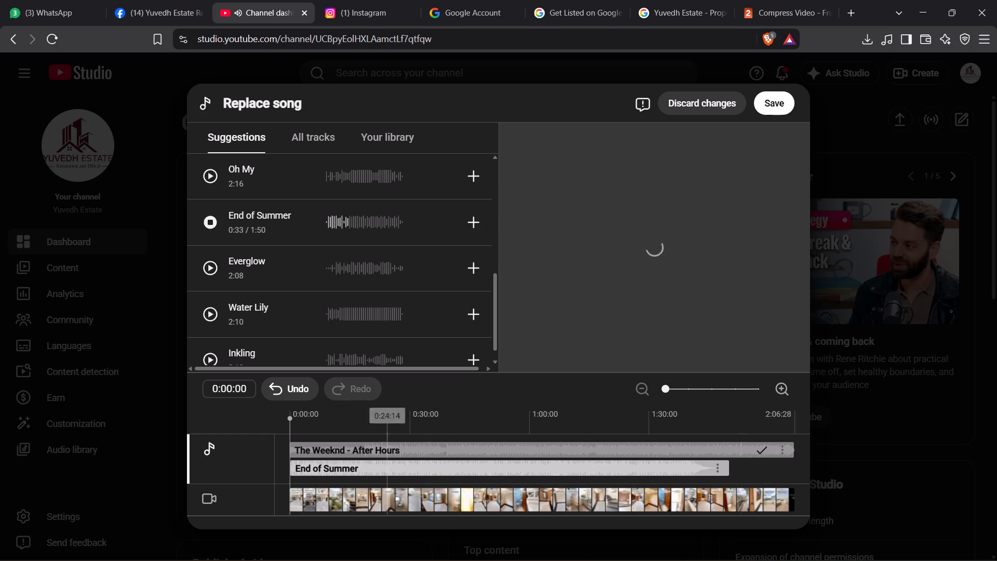
# Stop the End of Summer preview and listen to the suggestions Everglow, Water Lily, Sunset Dream and Desert Sky.
pyautogui.click(210, 225)
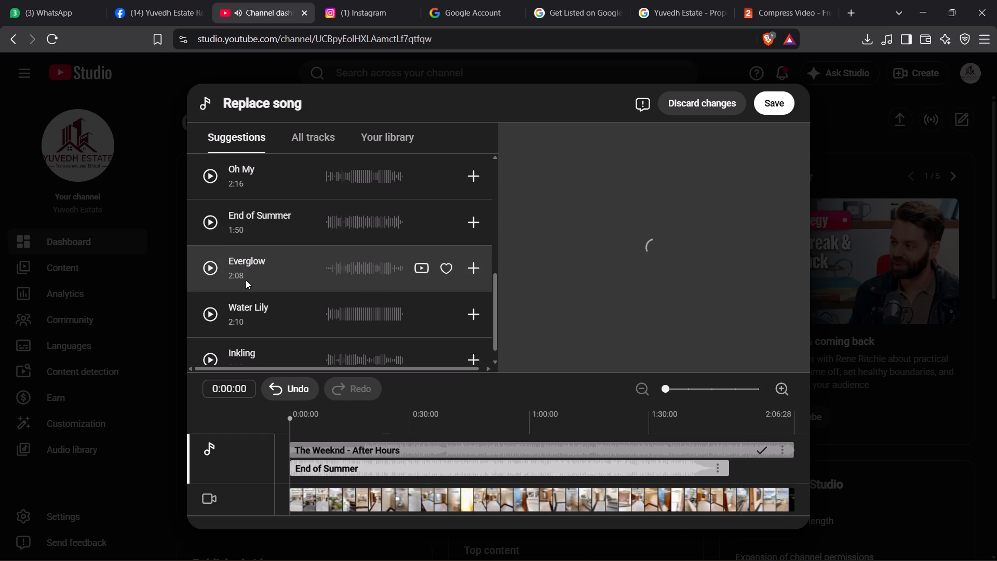
pyautogui.click(216, 271)
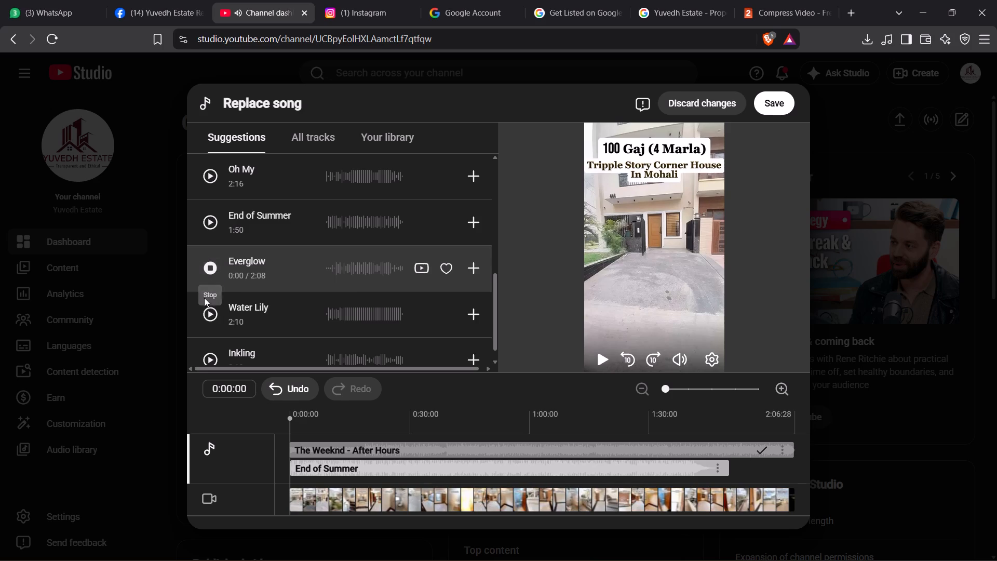
pyautogui.click(210, 310)
pyautogui.scroll(-1, 220, 308)
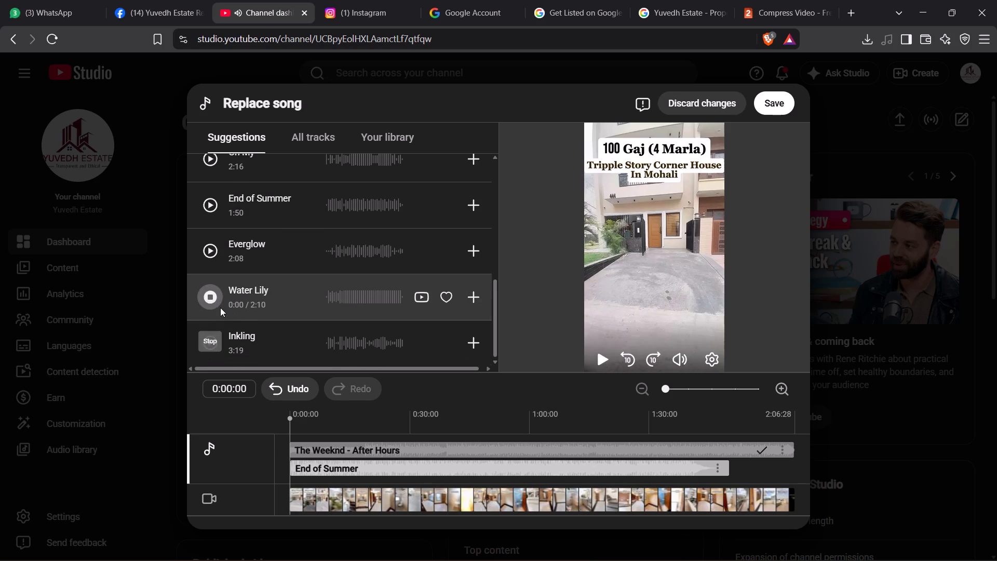
pyautogui.scroll(-3, 220, 308)
pyautogui.scroll(6, 247, 296)
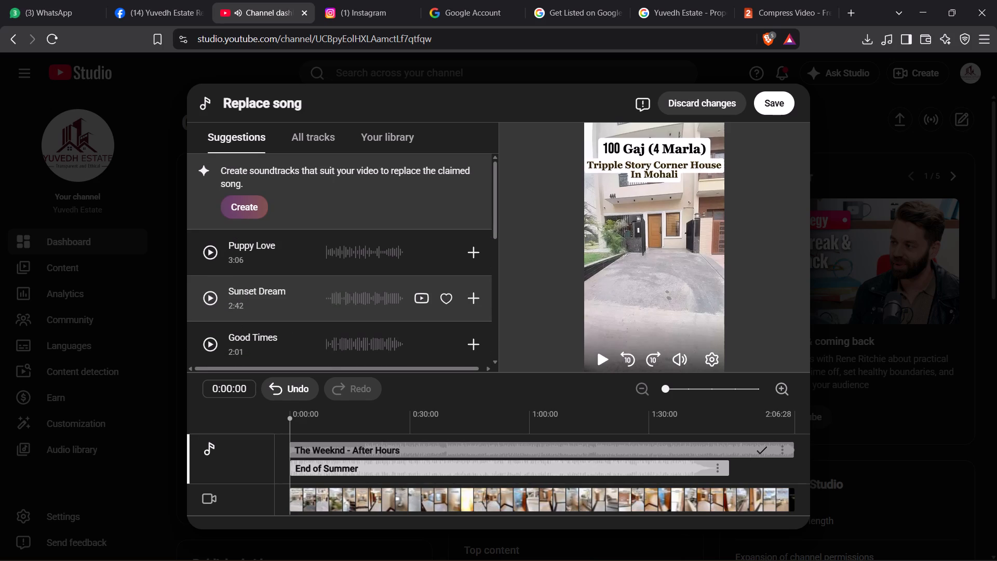
pyautogui.click(206, 301)
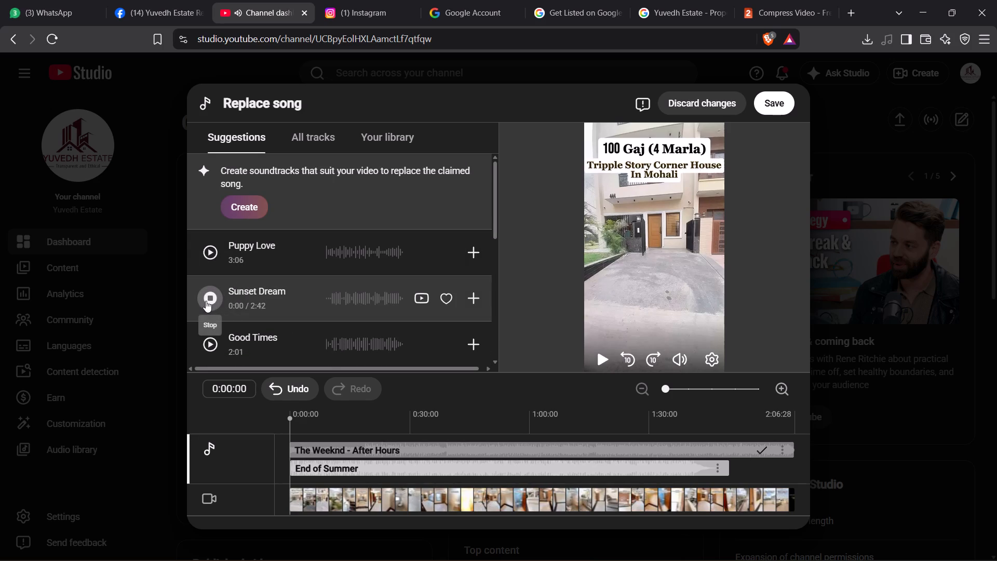
pyautogui.scroll(-2, 206, 301)
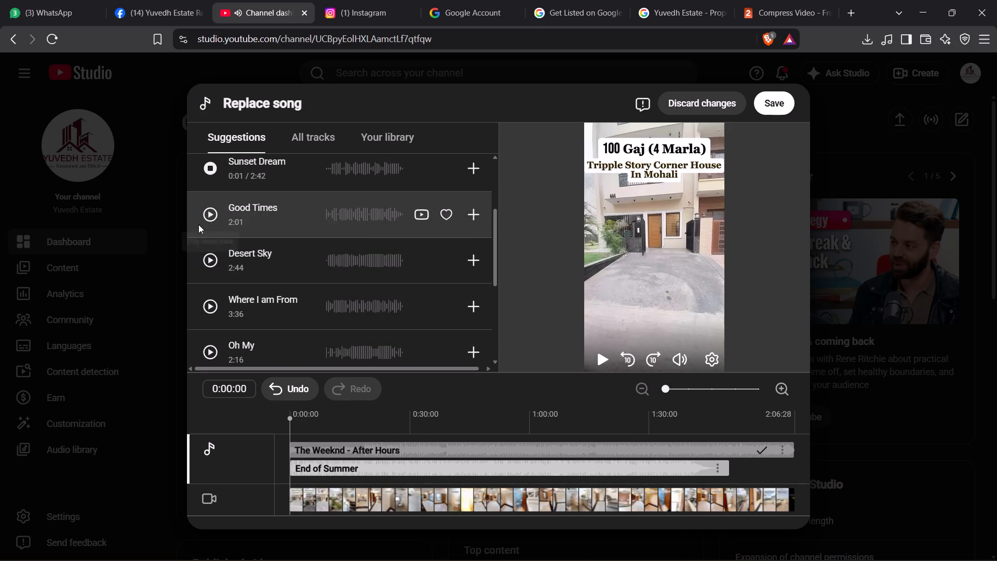
pyautogui.click(212, 269)
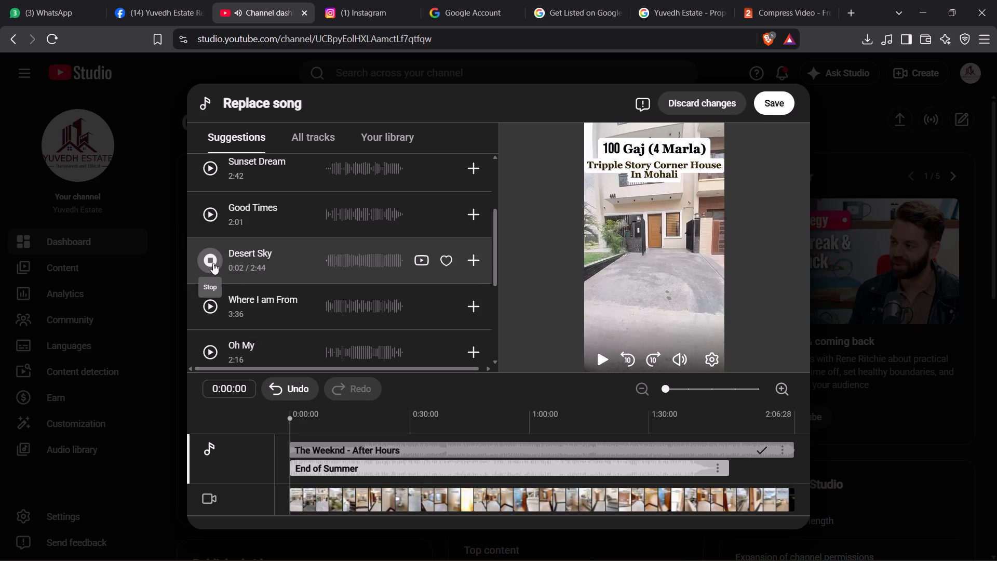
pyautogui.click(213, 263)
# Go back to the full track library and remove its Soundtracks & Musicals genre filter.
pyautogui.scroll(8, 277, 237)
pyautogui.click(313, 136)
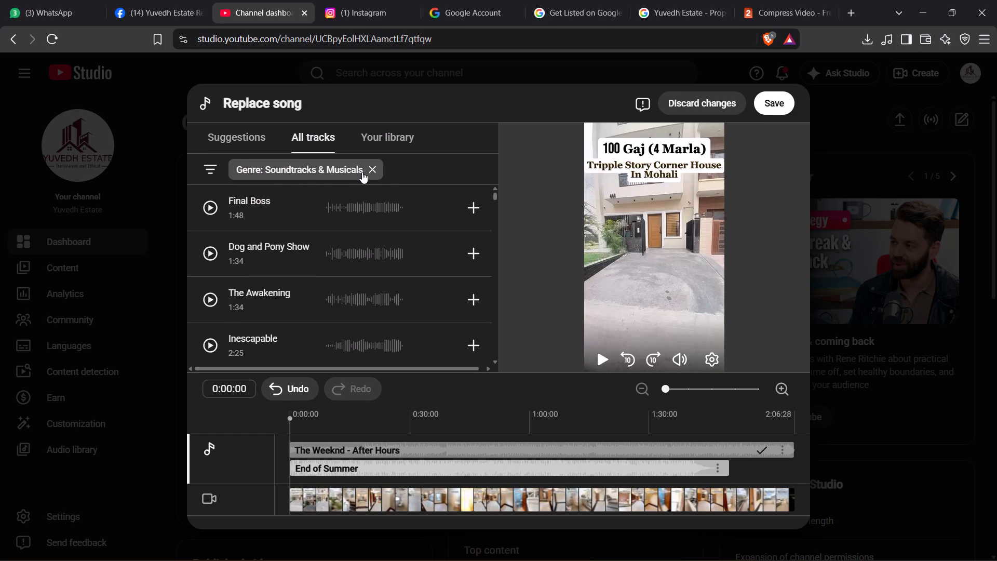
pyautogui.click(367, 171)
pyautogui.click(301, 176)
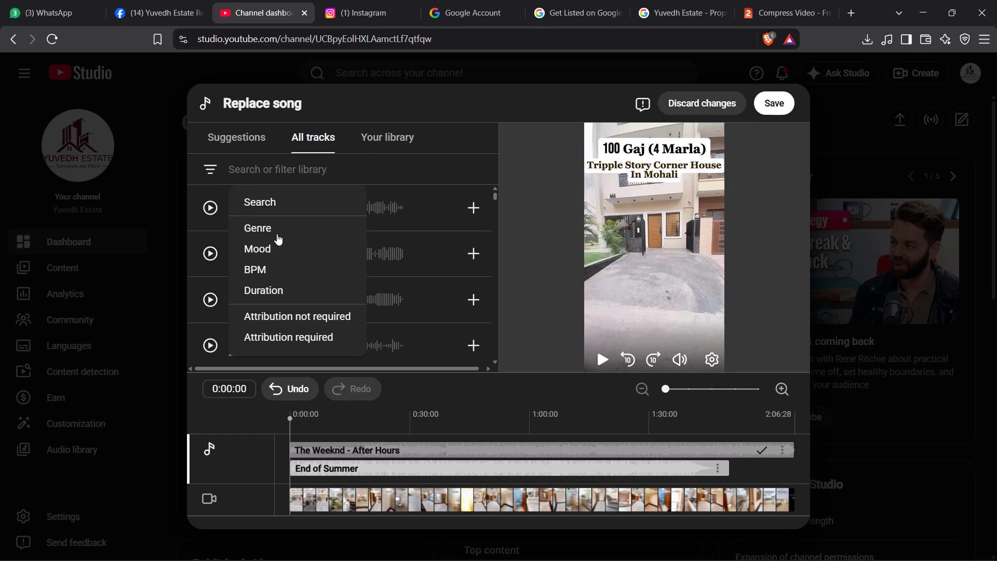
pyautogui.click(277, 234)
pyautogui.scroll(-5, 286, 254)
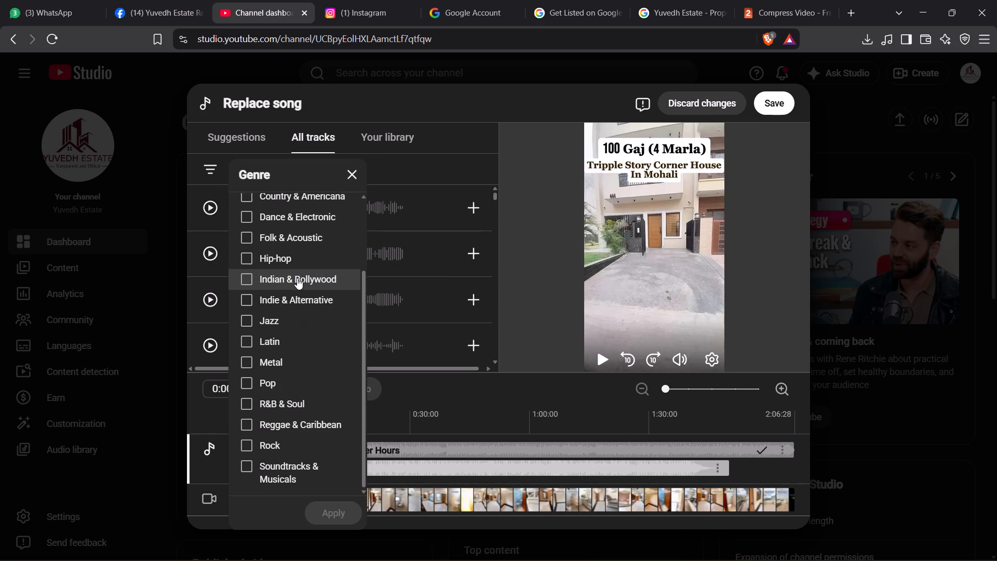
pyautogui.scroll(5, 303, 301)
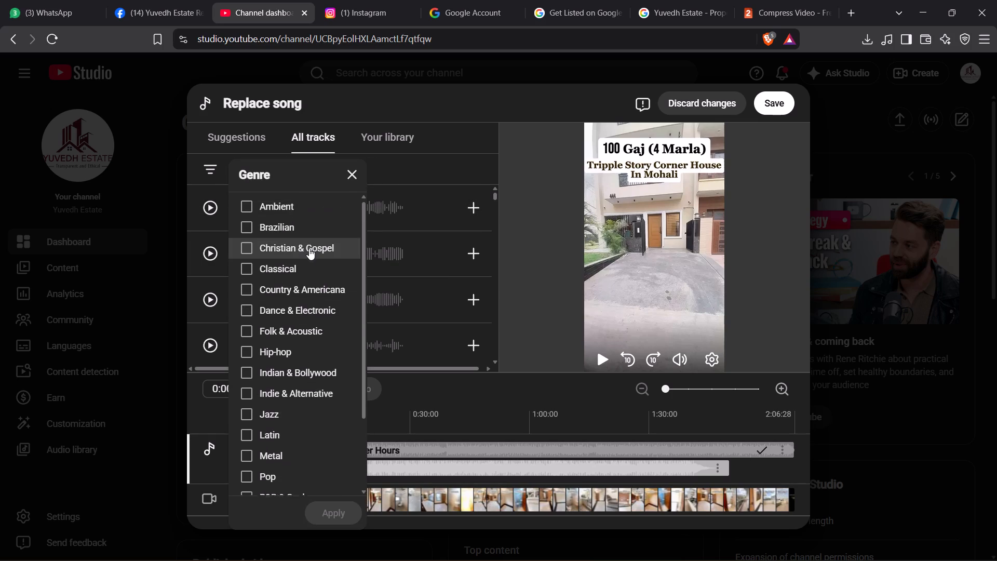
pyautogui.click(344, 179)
# Filter the full track library by the mood Uplifting.
pyautogui.click(309, 180)
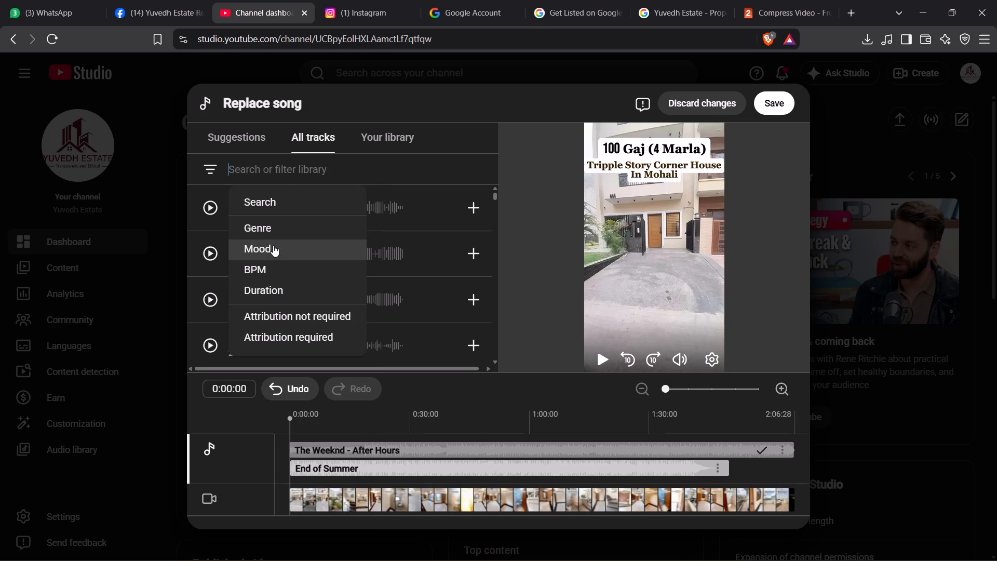
pyautogui.click(273, 246)
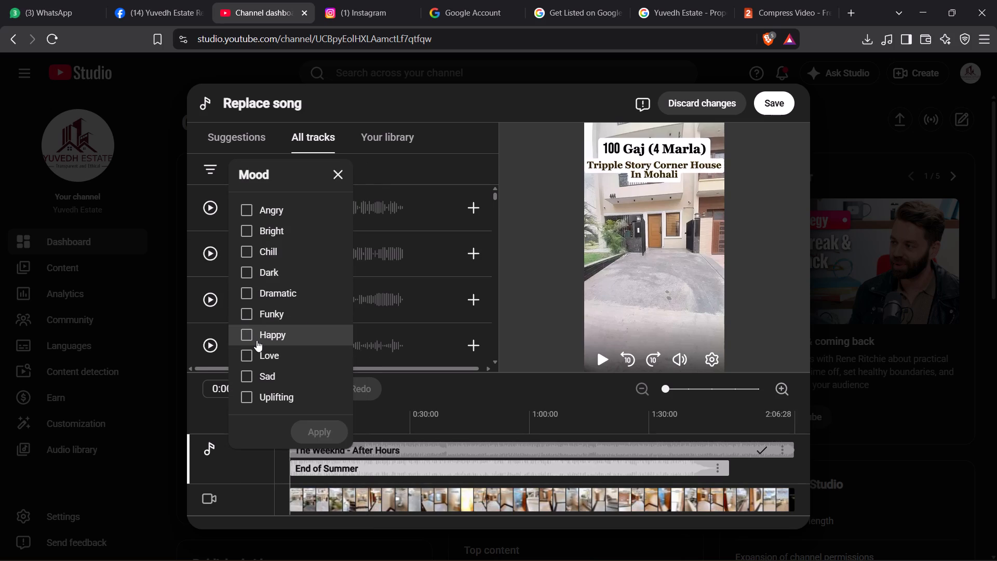
pyautogui.click(276, 395)
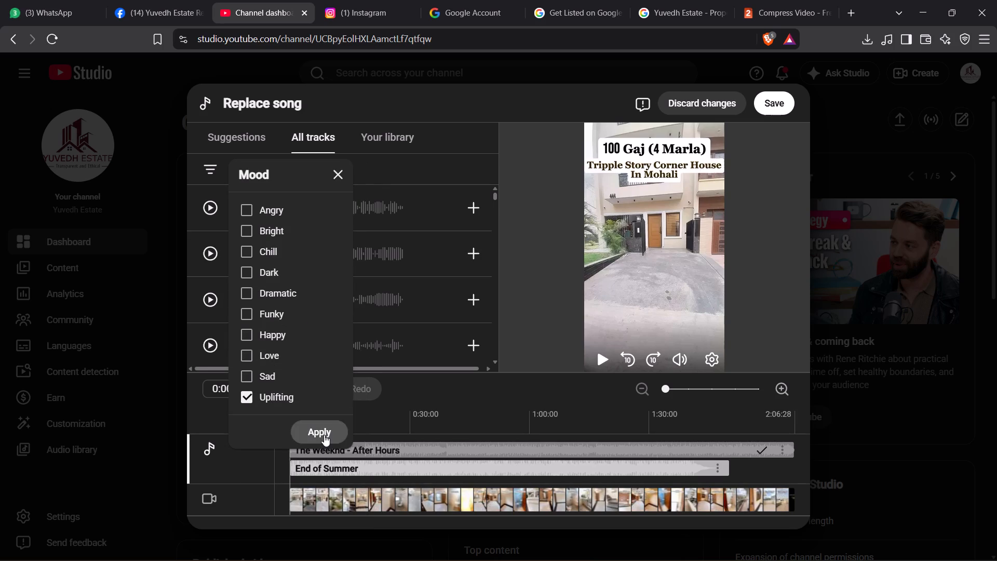
pyautogui.click(324, 435)
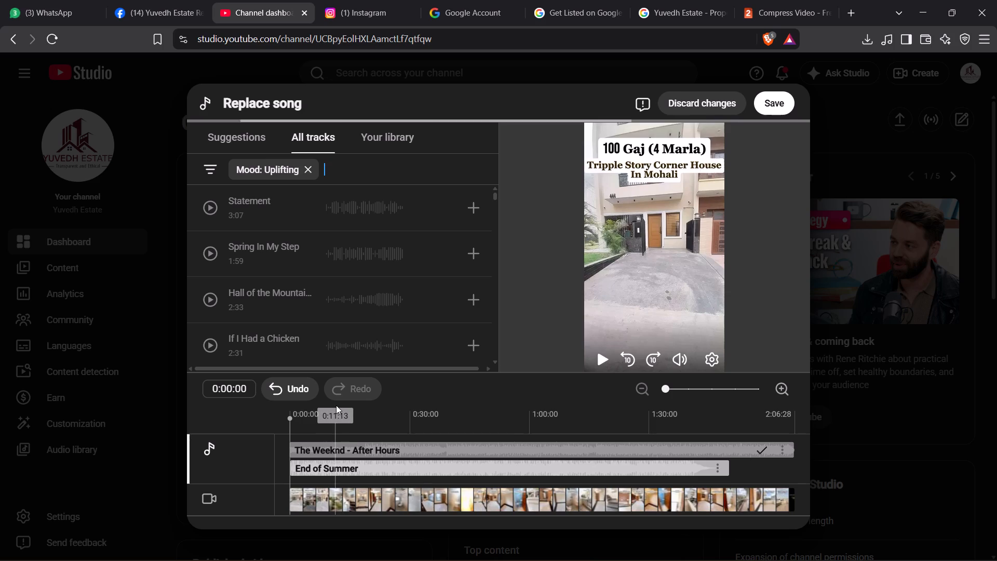
# Preview the uplifting tracks Beat Your Competition, Invisible and Take You Home Tonight.
pyautogui.click(206, 218)
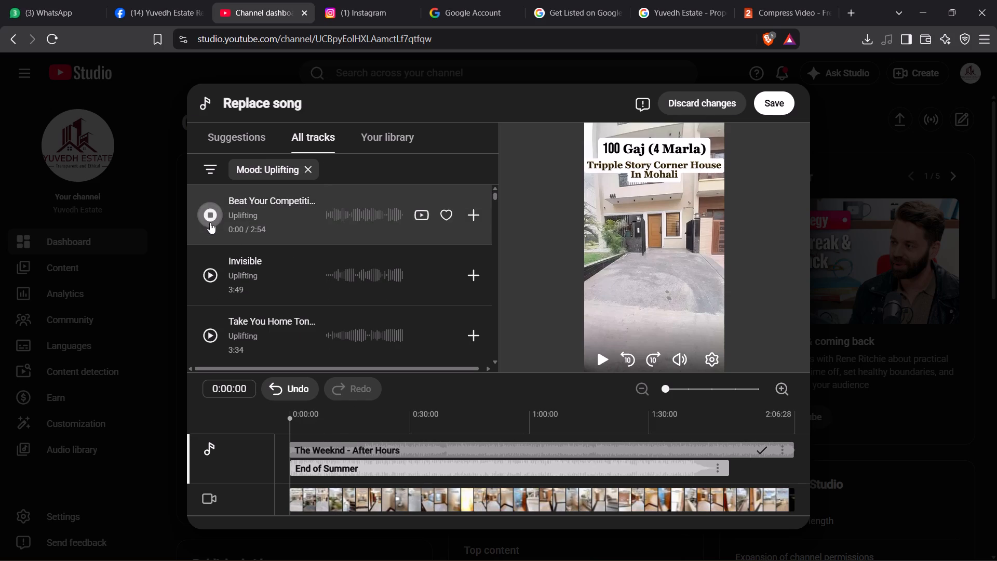
pyautogui.click(210, 272)
pyautogui.scroll(-2, 233, 298)
pyautogui.scroll(1, 233, 300)
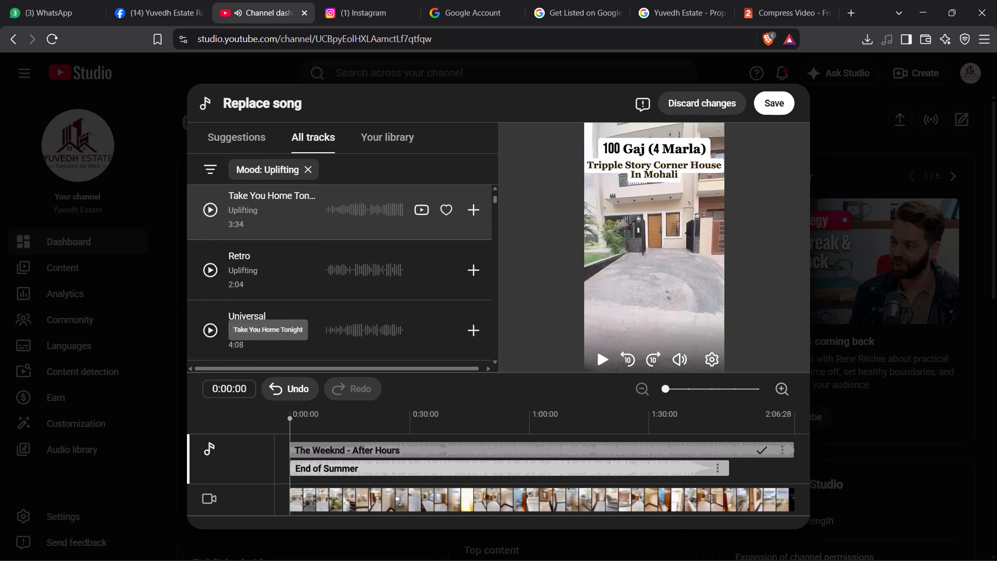
pyautogui.scroll(1, 233, 300)
pyautogui.scroll(-1, 233, 300)
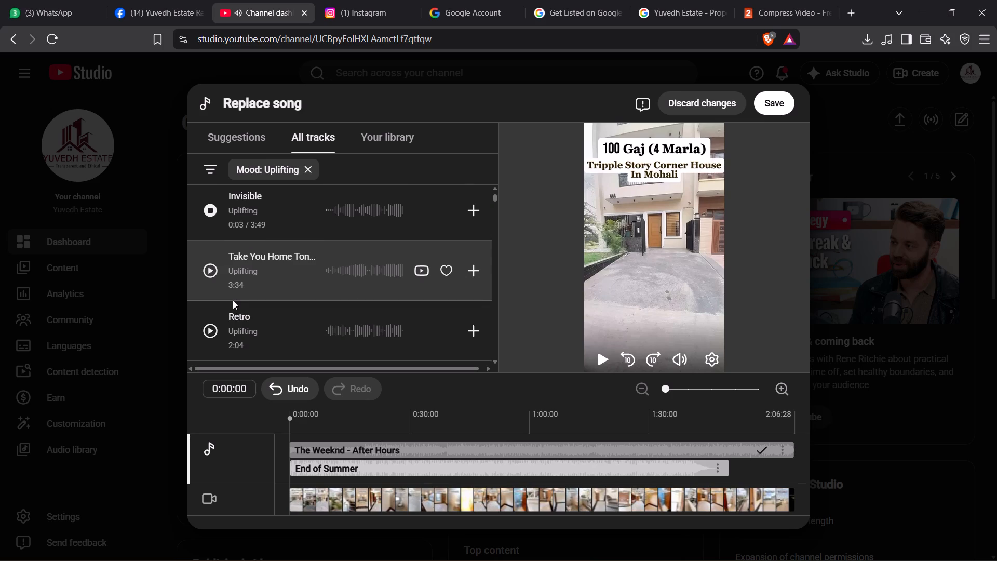
pyautogui.click(200, 207)
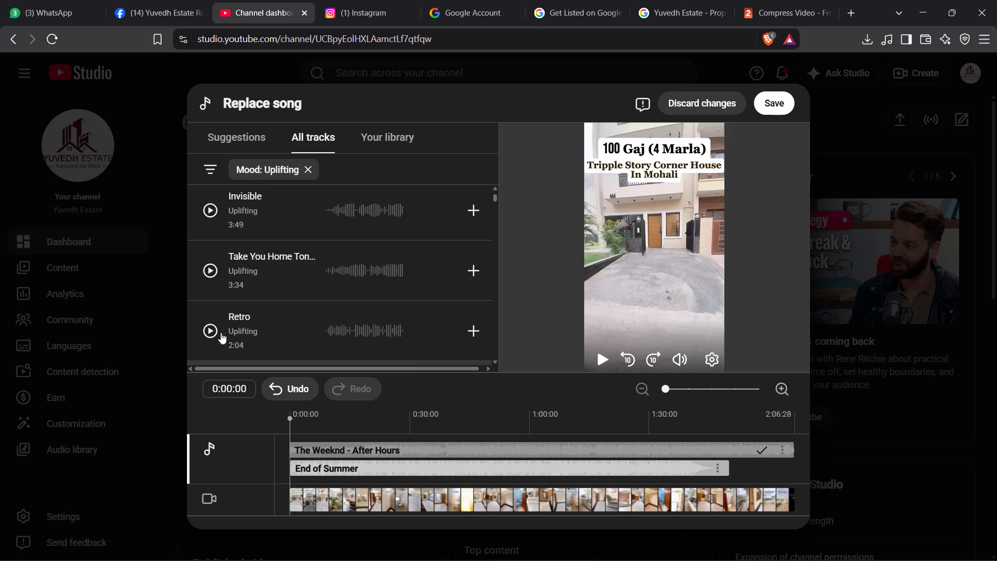
pyautogui.click(207, 269)
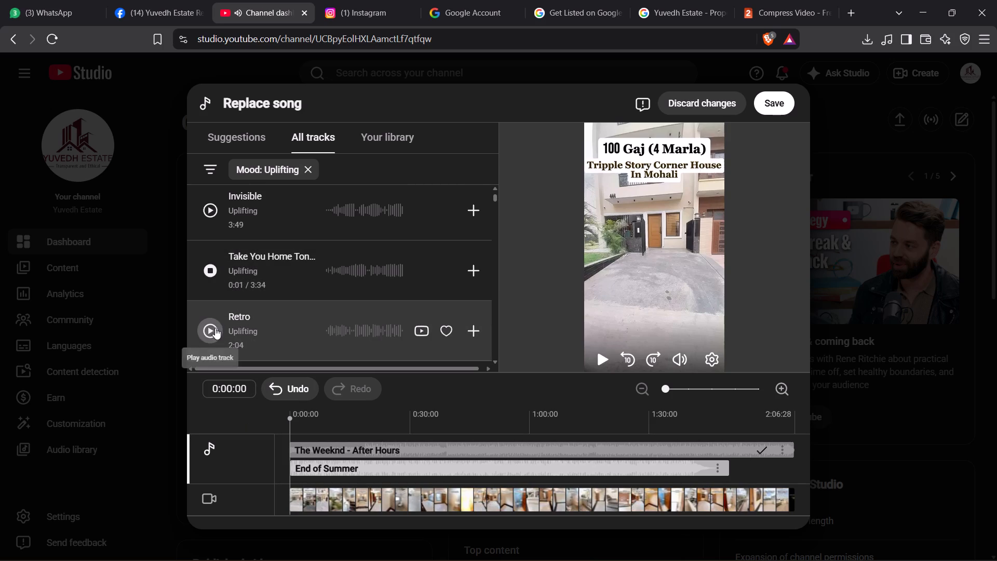
# Preview the uplifting tracks Retro, Universal, Alternate, Sugar Zone and Splashing Around.
pyautogui.click(215, 328)
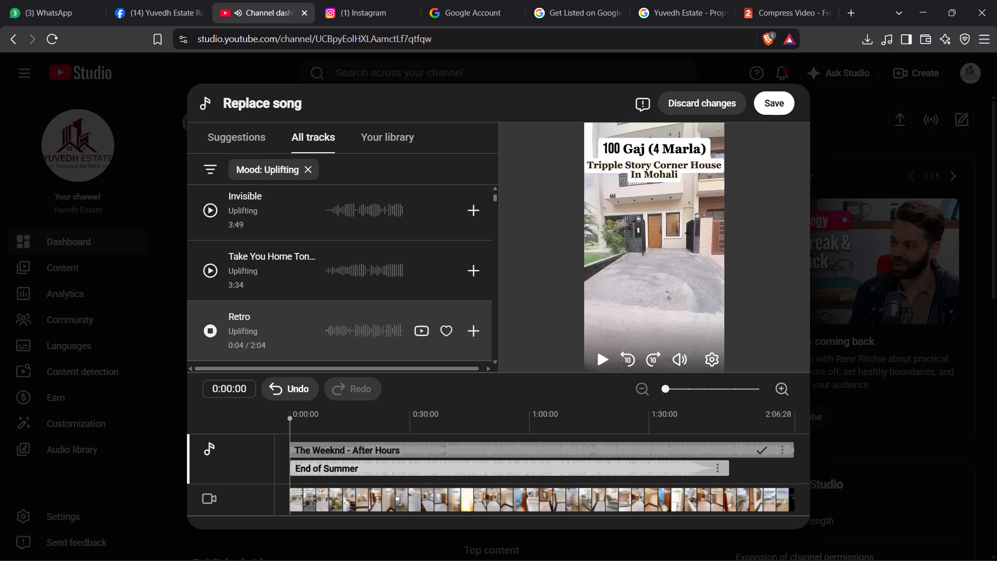
pyautogui.scroll(-2, 226, 304)
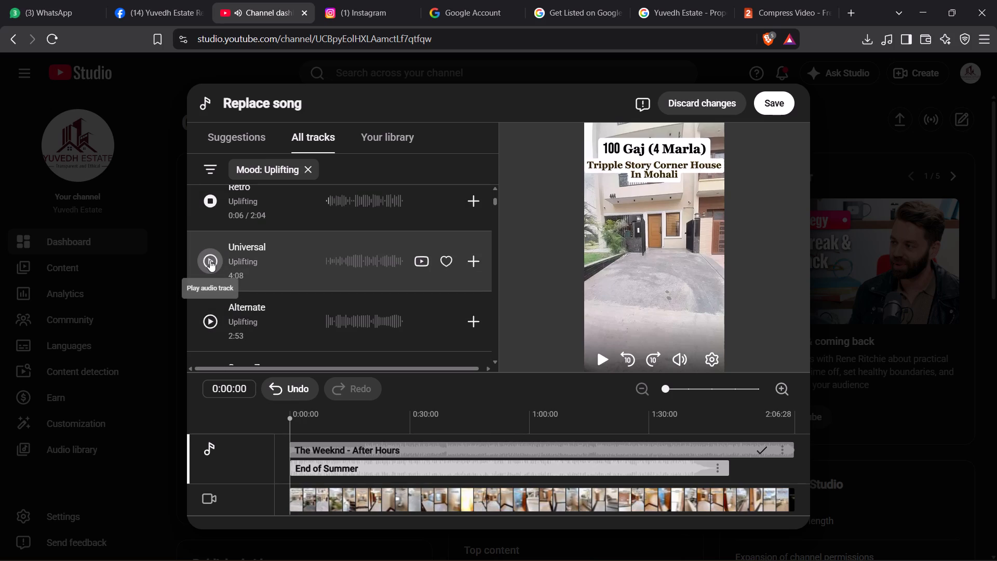
pyautogui.click(209, 260)
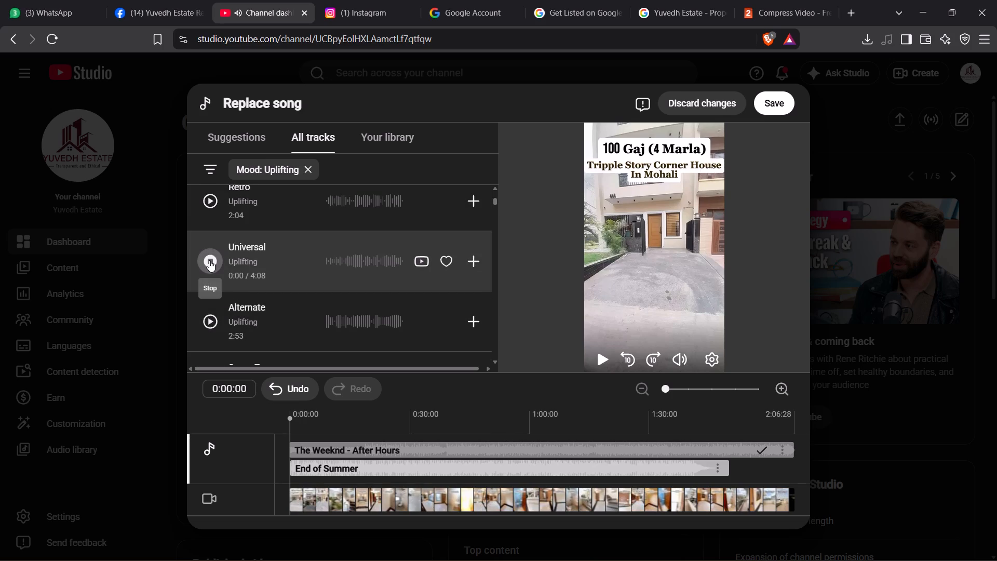
pyautogui.click(210, 314)
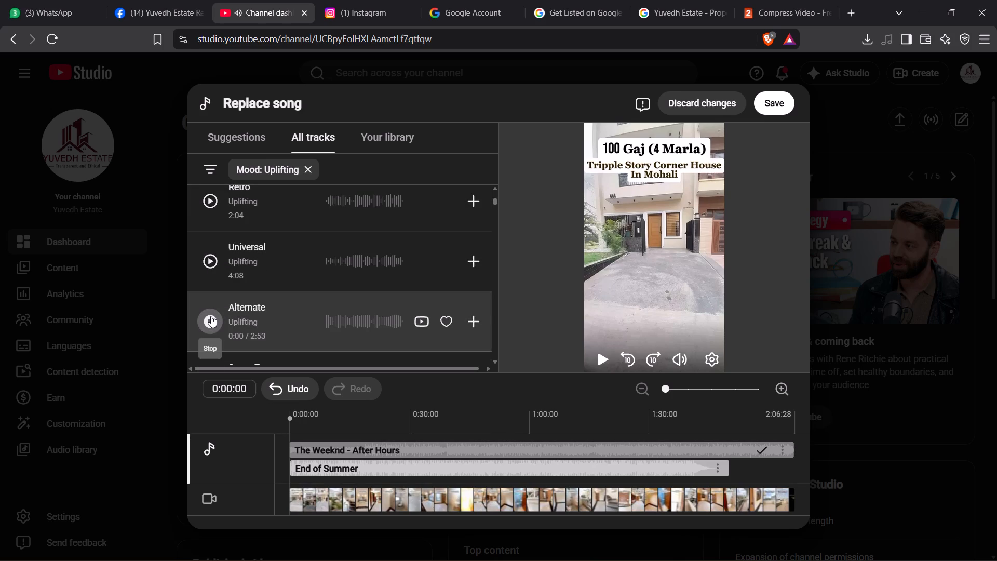
pyautogui.scroll(-2, 213, 317)
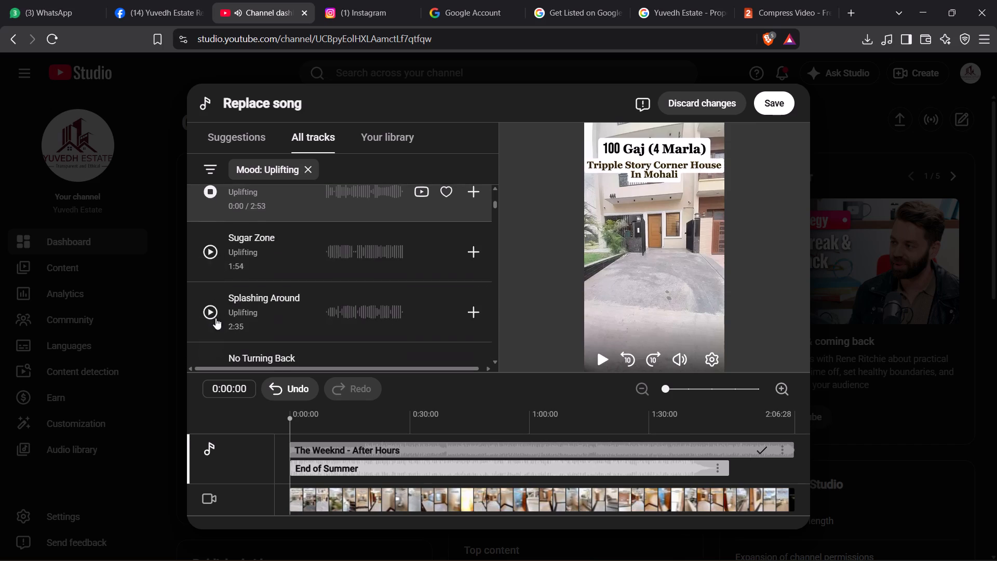
pyautogui.click(199, 255)
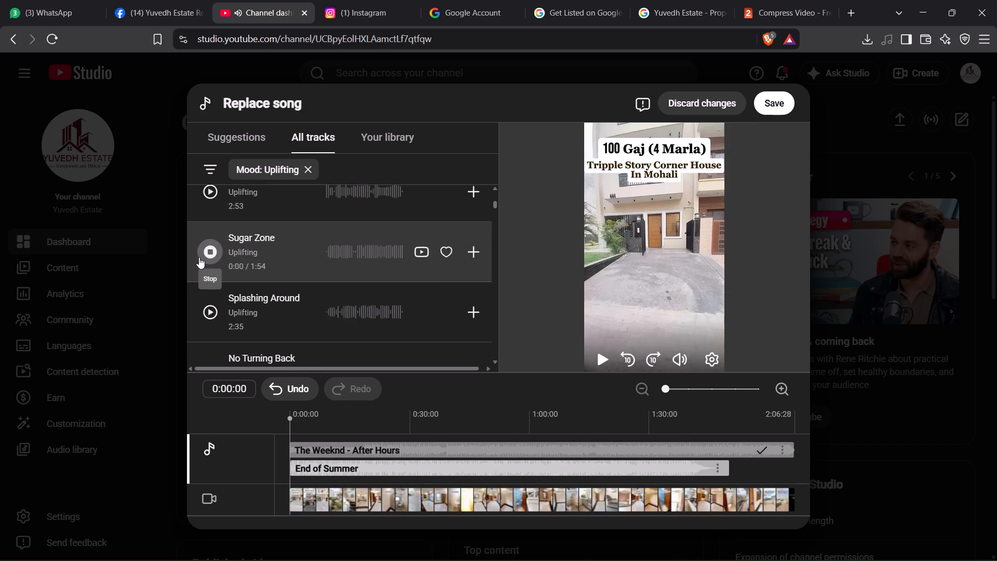
pyautogui.click(207, 315)
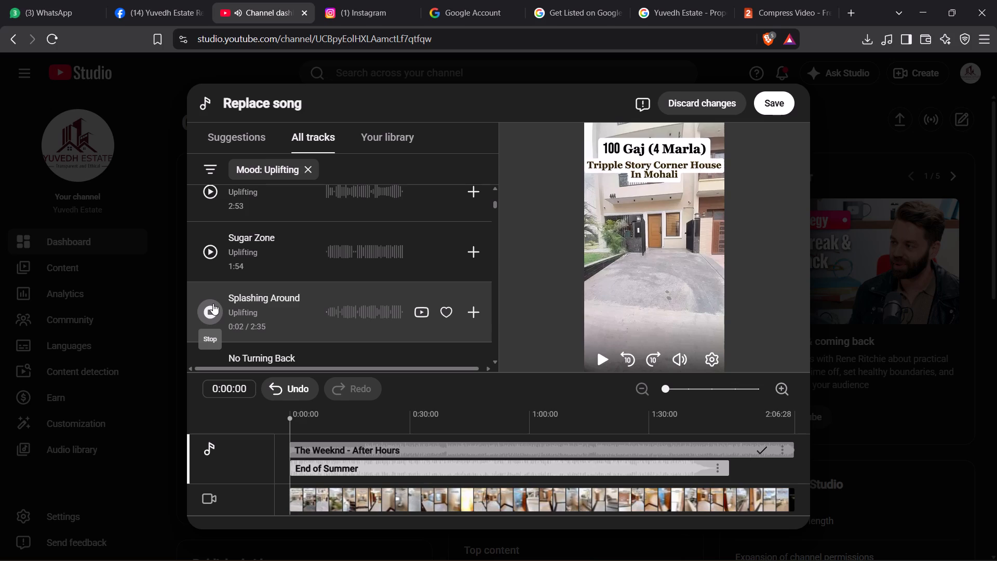
# Preview the uplifting tracks No Turning Back, Safety Net, Kazoom and Sophomore Makeout.
pyautogui.scroll(-1, 218, 300)
pyautogui.click(215, 300)
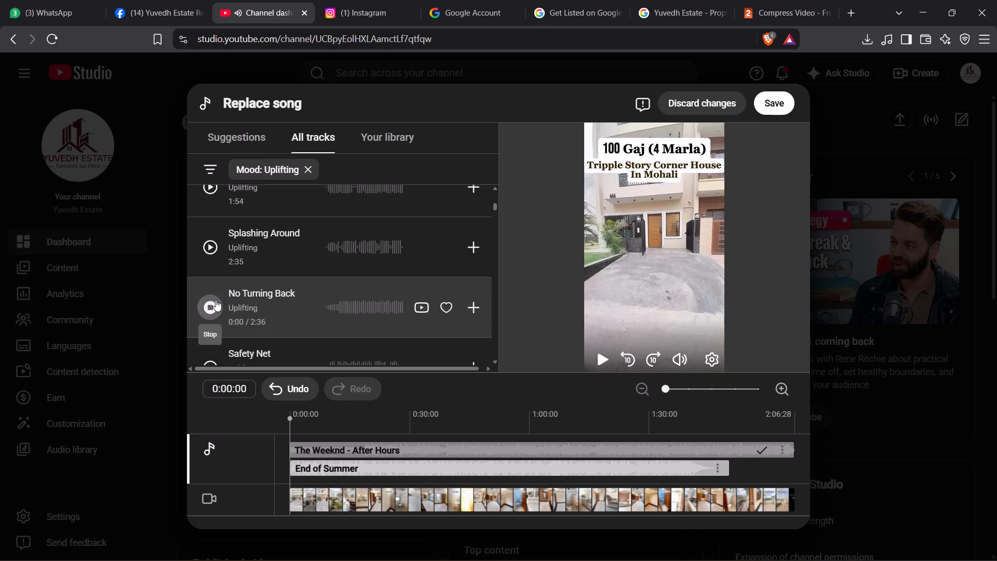
pyautogui.click(217, 358)
pyautogui.scroll(-2, 241, 322)
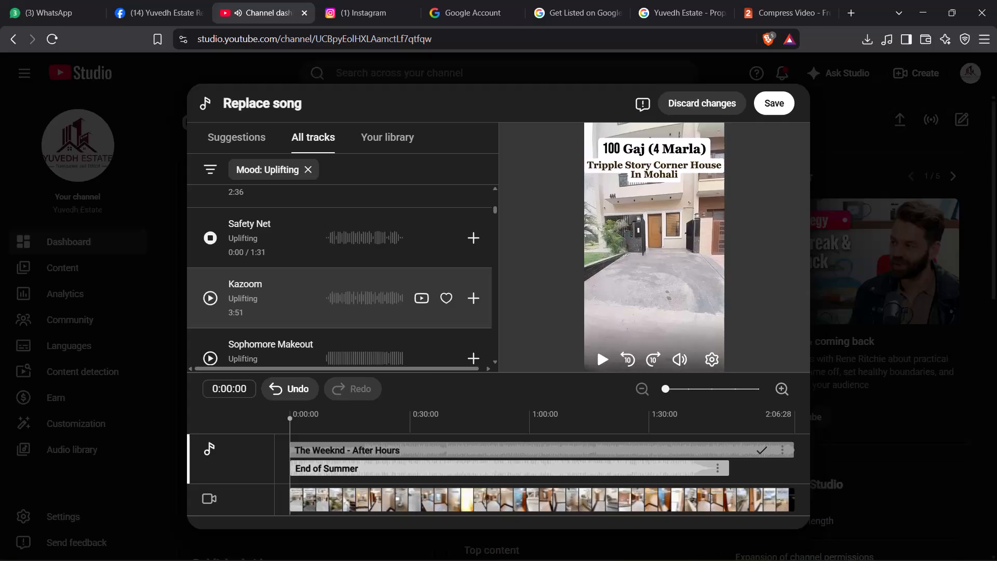
pyautogui.click(210, 296)
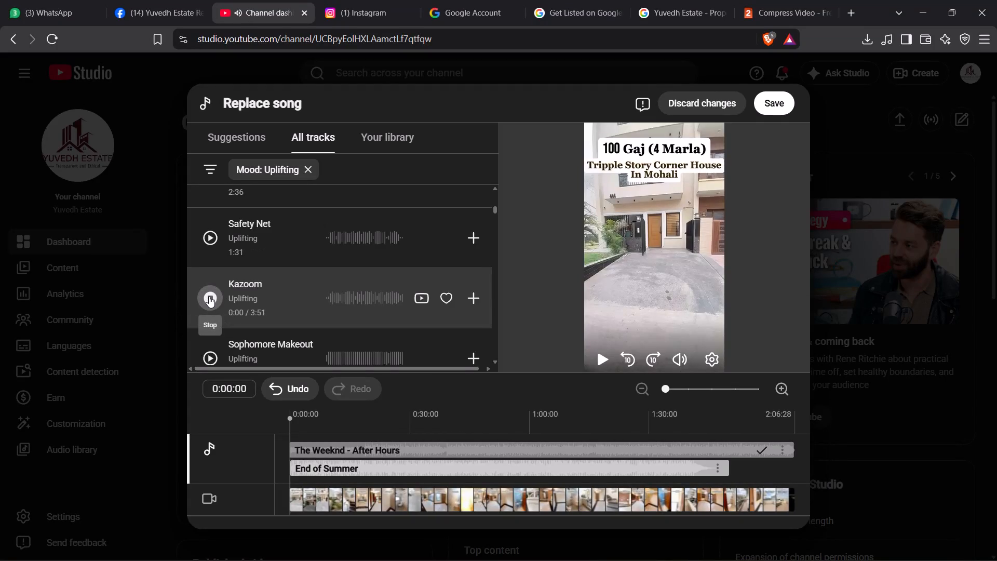
pyautogui.scroll(-2, 208, 303)
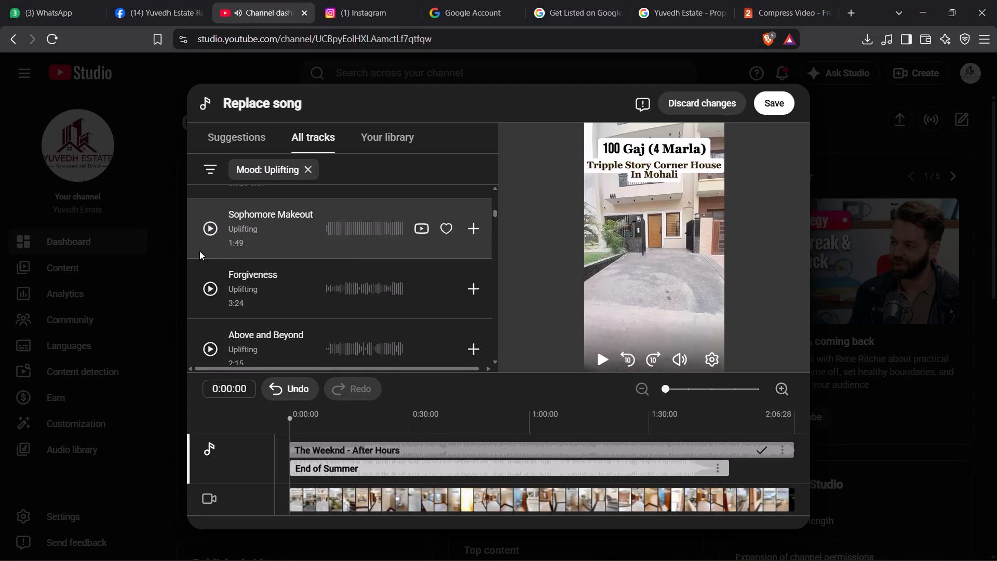
pyautogui.click(207, 230)
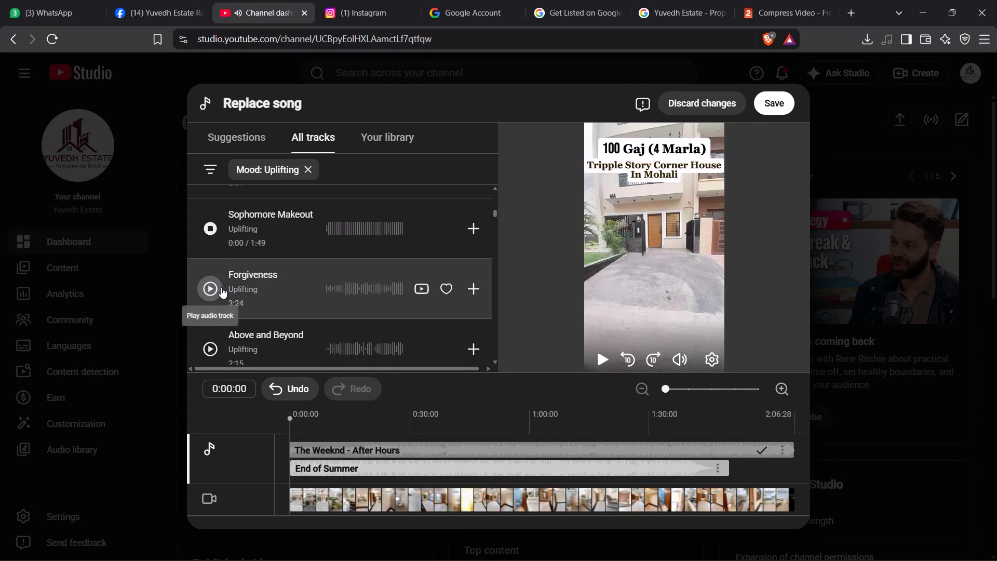
# Return to the earlier uplifting tracks and listen again to Invisible, Retro, Alternate and Universal.
pyautogui.scroll(15, 221, 287)
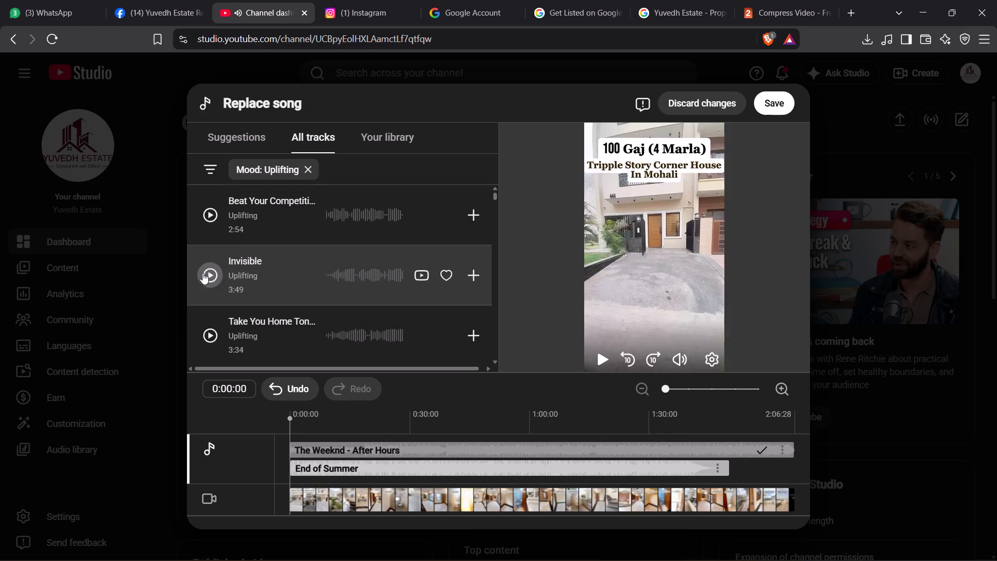
pyautogui.click(203, 273)
pyautogui.scroll(1, 203, 273)
pyautogui.scroll(-1, 214, 274)
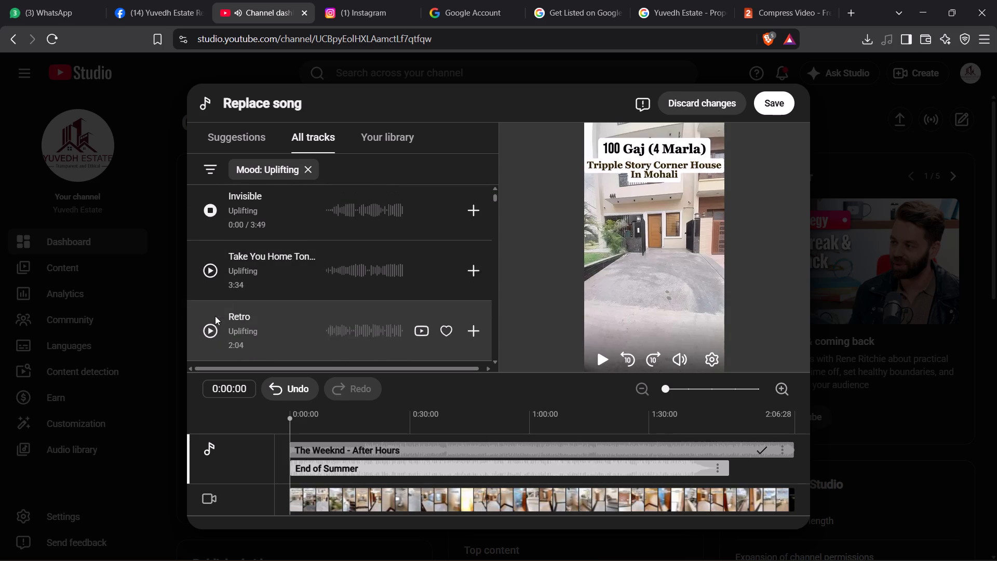
pyautogui.scroll(-1, 215, 316)
pyautogui.click(209, 269)
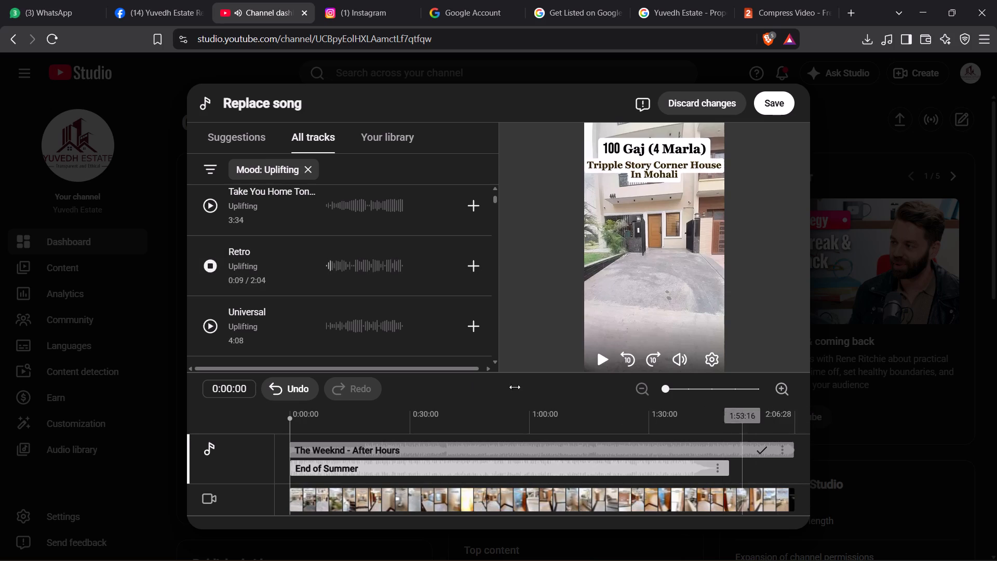
pyautogui.scroll(-1, 238, 324)
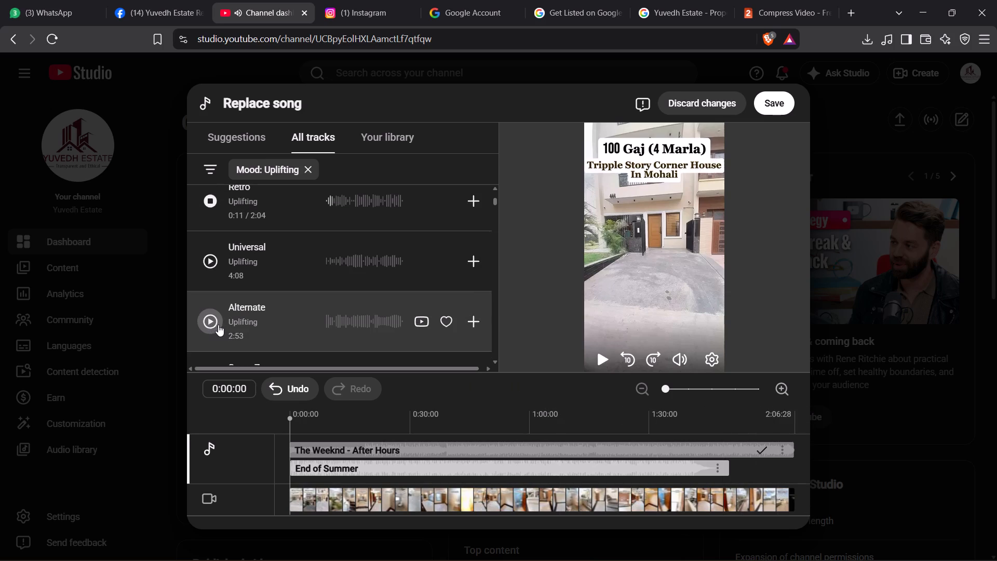
pyautogui.click(212, 325)
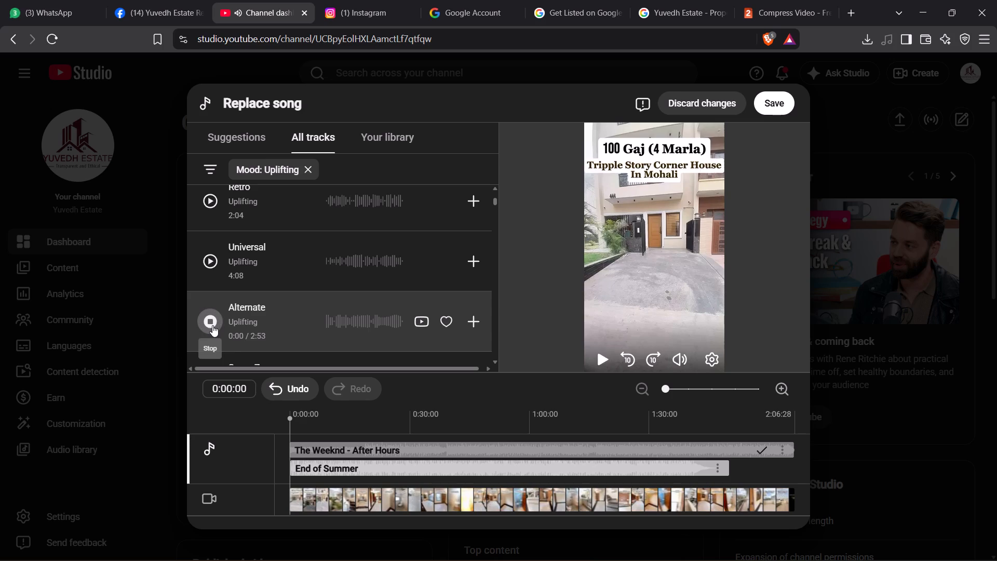
pyautogui.scroll(8, 223, 333)
pyautogui.scroll(-4, 219, 270)
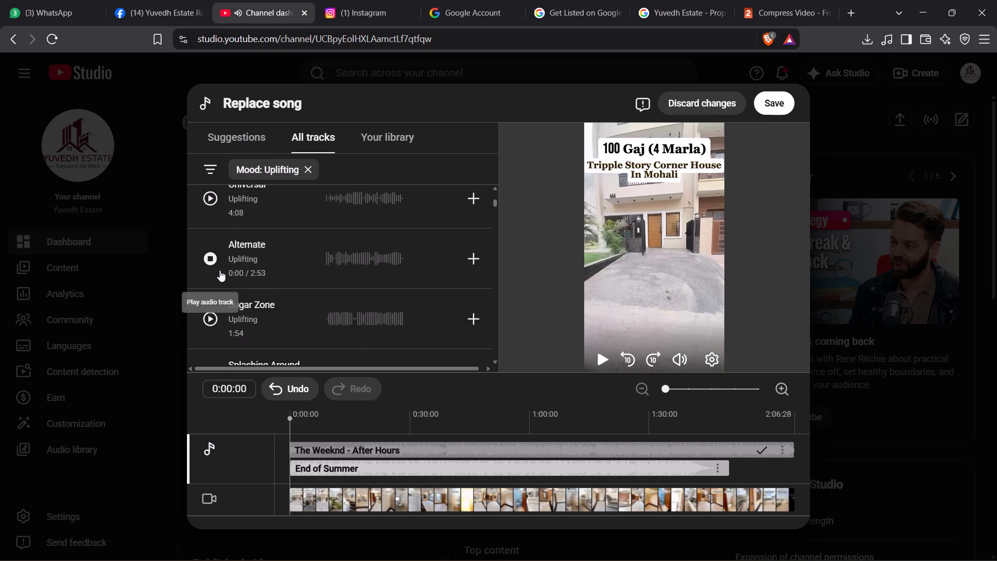
pyautogui.scroll(-1, 254, 302)
pyautogui.scroll(2, 254, 302)
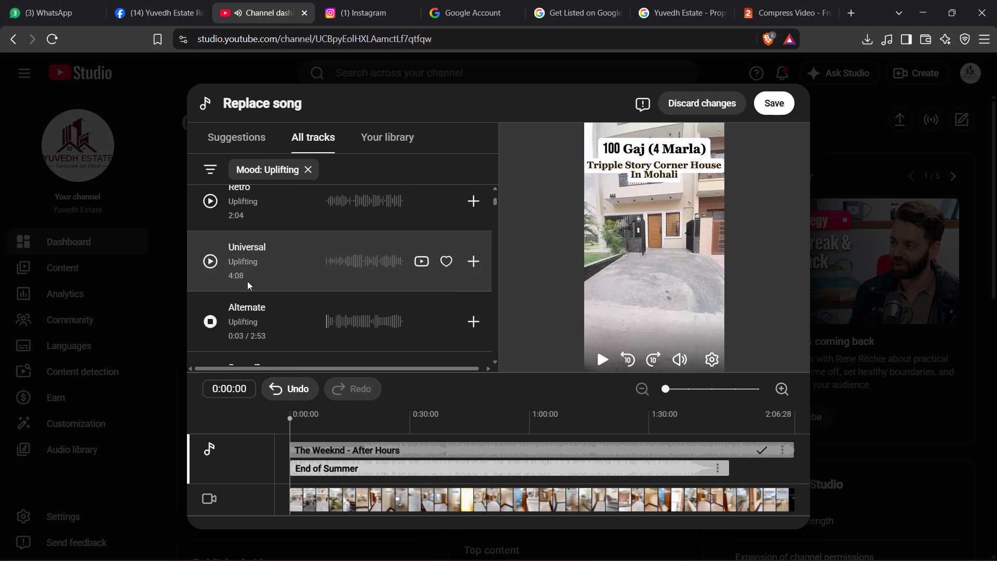
pyautogui.click(247, 277)
pyautogui.click(206, 266)
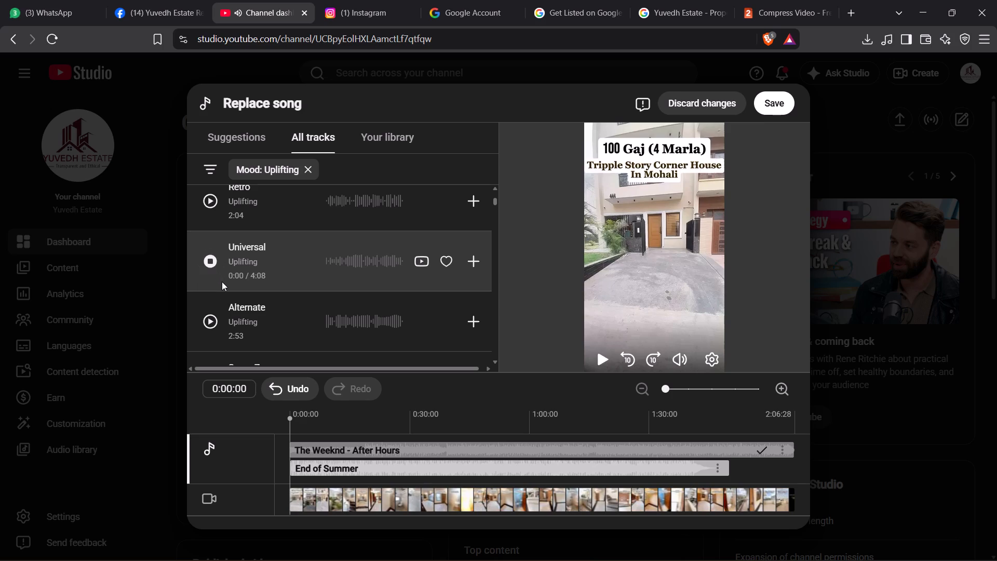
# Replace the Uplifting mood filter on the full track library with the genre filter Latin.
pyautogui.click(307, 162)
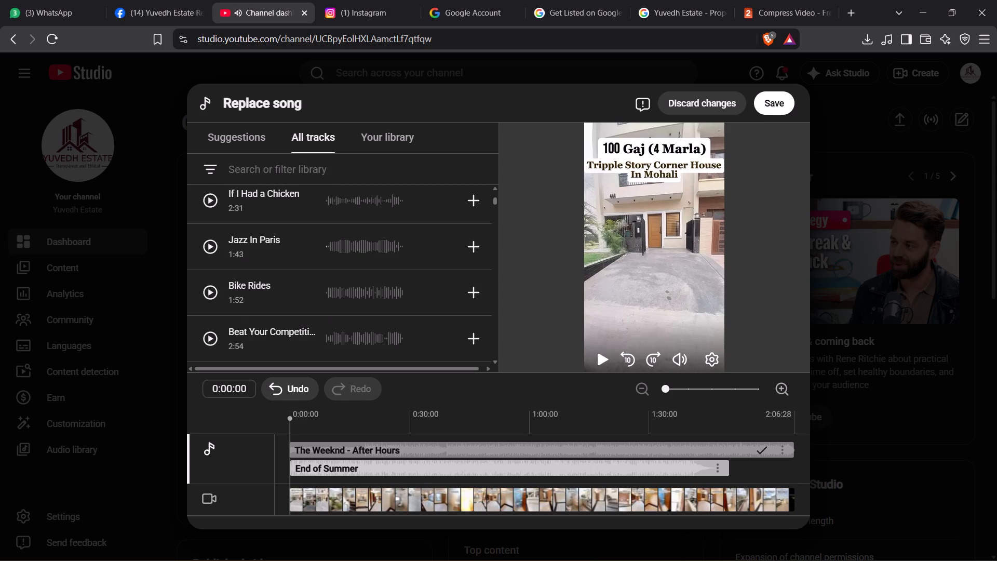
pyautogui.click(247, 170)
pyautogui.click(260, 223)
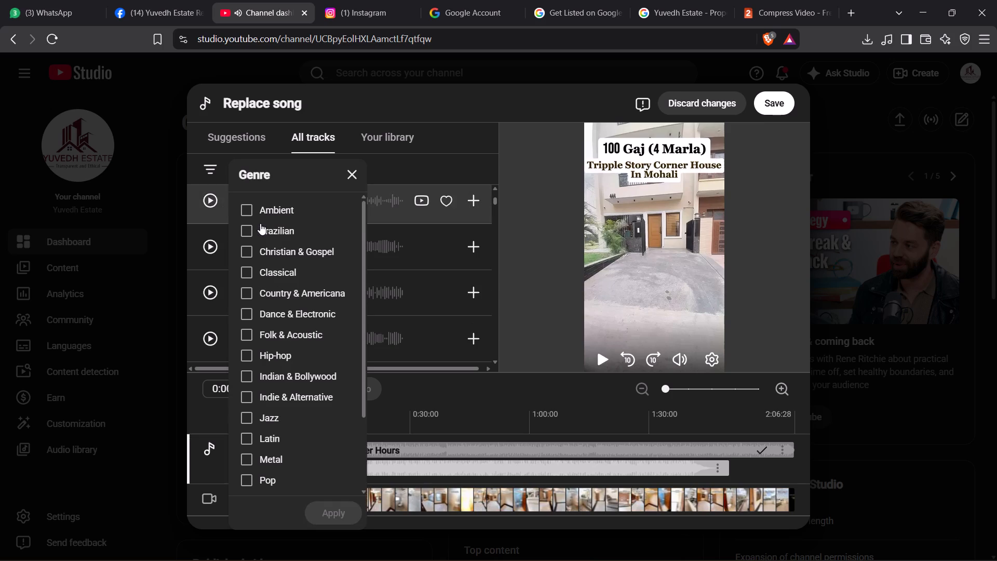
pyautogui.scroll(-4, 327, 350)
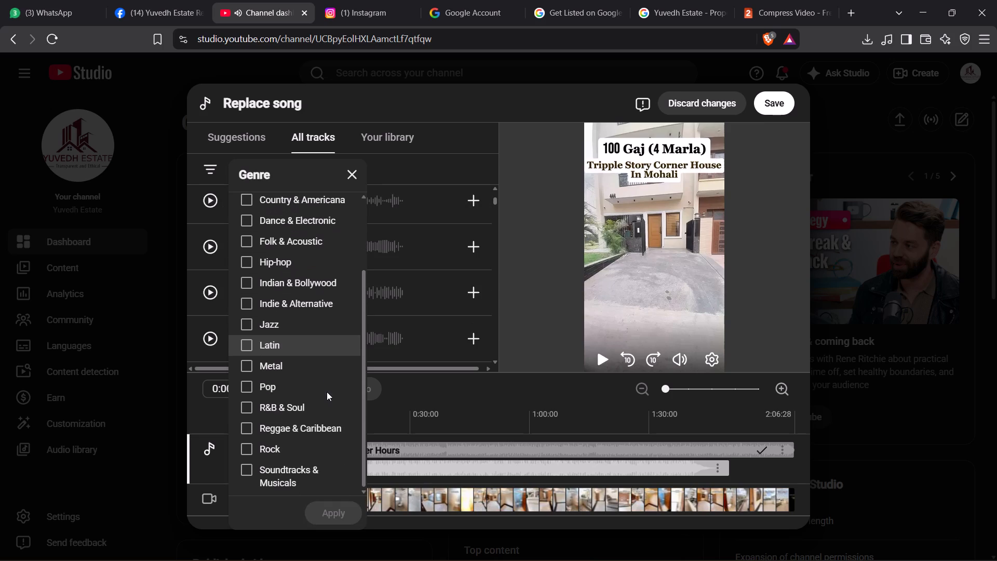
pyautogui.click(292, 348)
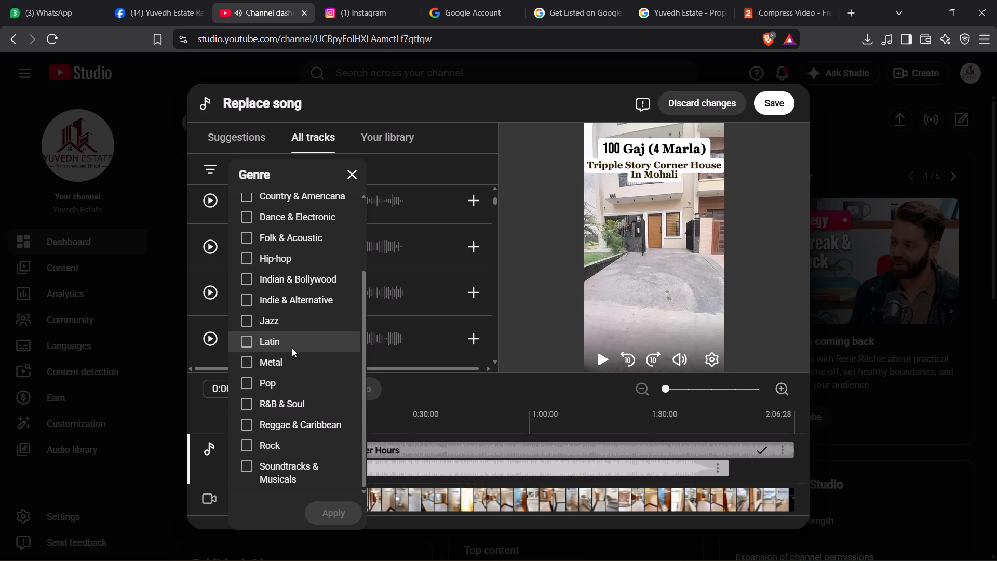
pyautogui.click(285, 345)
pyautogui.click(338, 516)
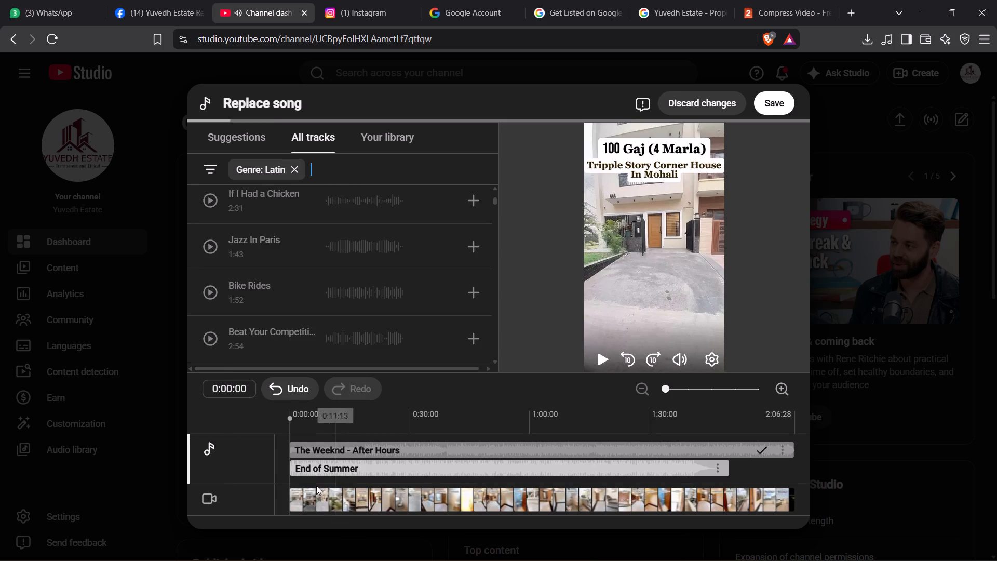
# Preview the Latin track Comparsa.
pyautogui.click(234, 211)
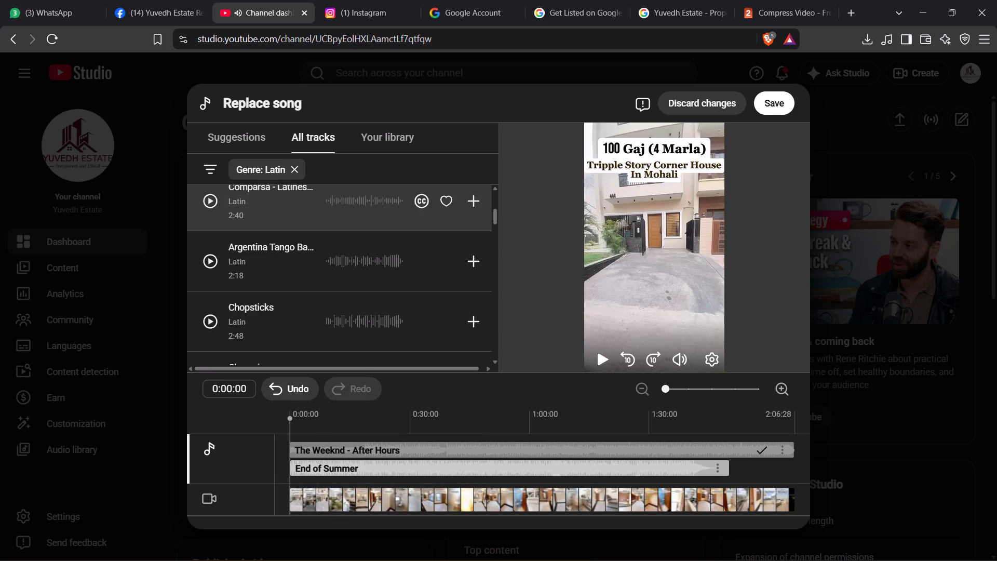
pyautogui.click(211, 204)
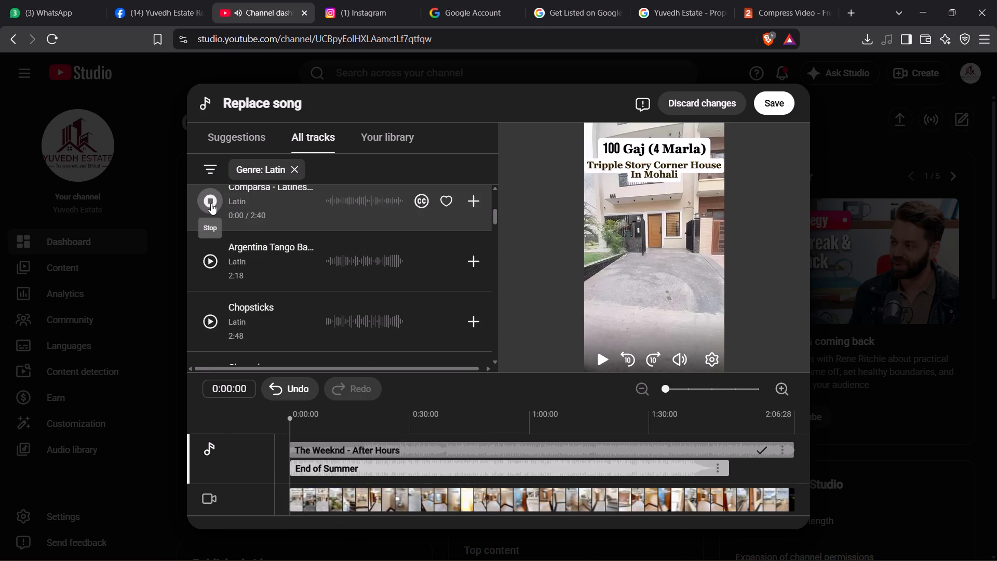
# Remove the Latin genre filter and filter the full track library by the mood Happy.
pyautogui.click(299, 166)
pyautogui.click(294, 177)
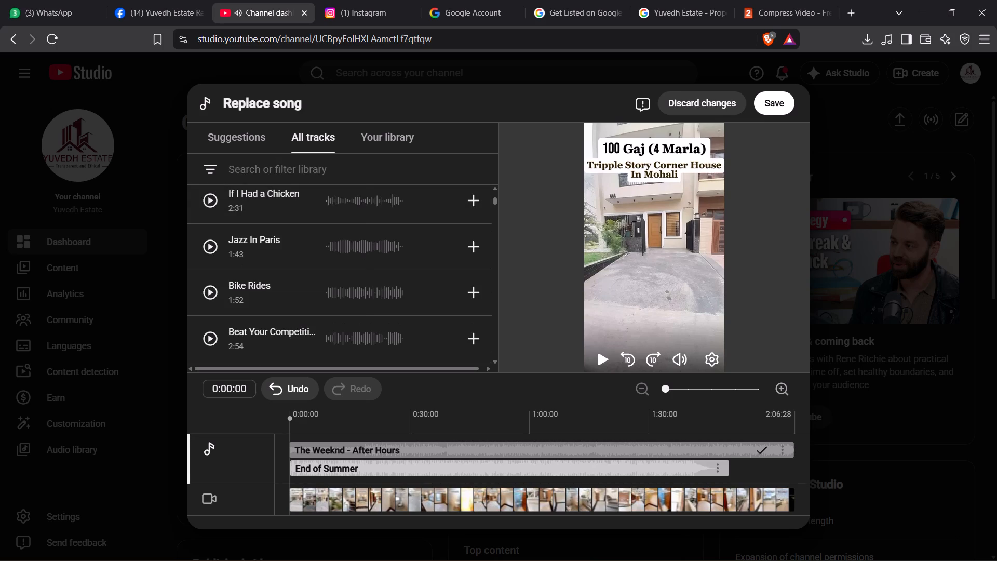
pyautogui.click(267, 241)
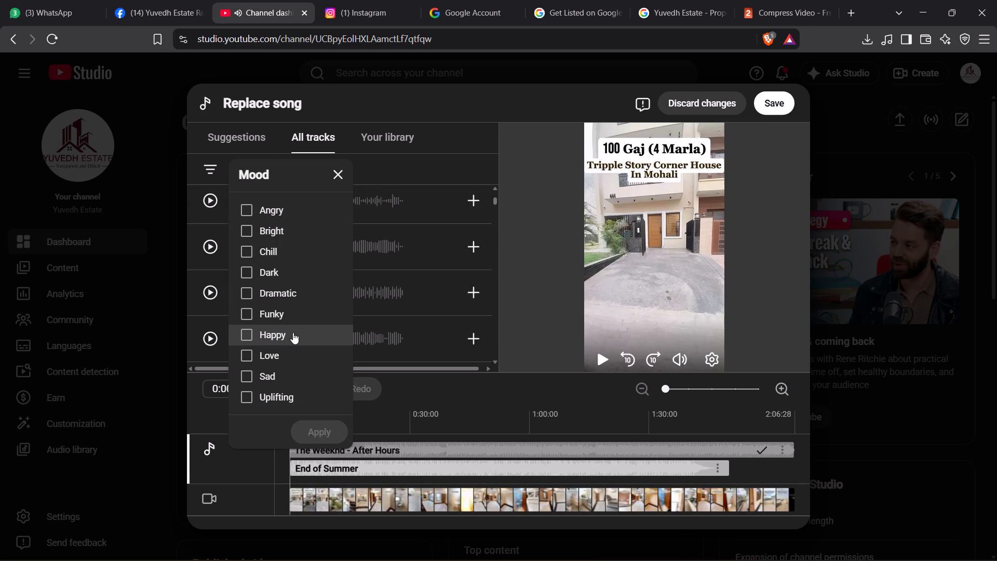
pyautogui.click(294, 330)
pyautogui.click(323, 428)
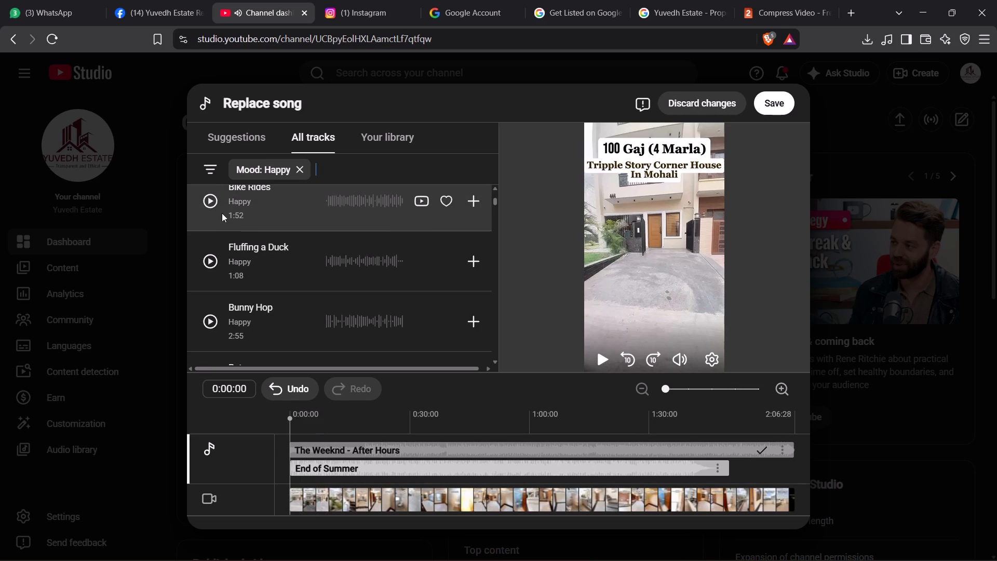
# Preview the happy tracks Bike Rides, Fluffing a Duck, Bunny Hop, Retro and Local Elevator.
pyautogui.click(222, 213)
pyautogui.click(213, 204)
pyautogui.click(215, 257)
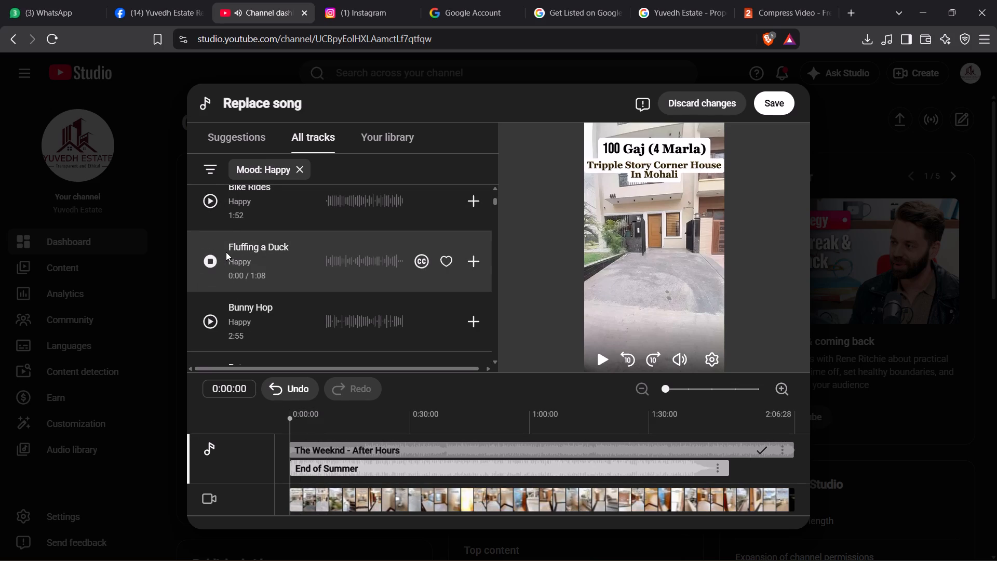
pyautogui.click(212, 316)
pyautogui.scroll(-1, 251, 274)
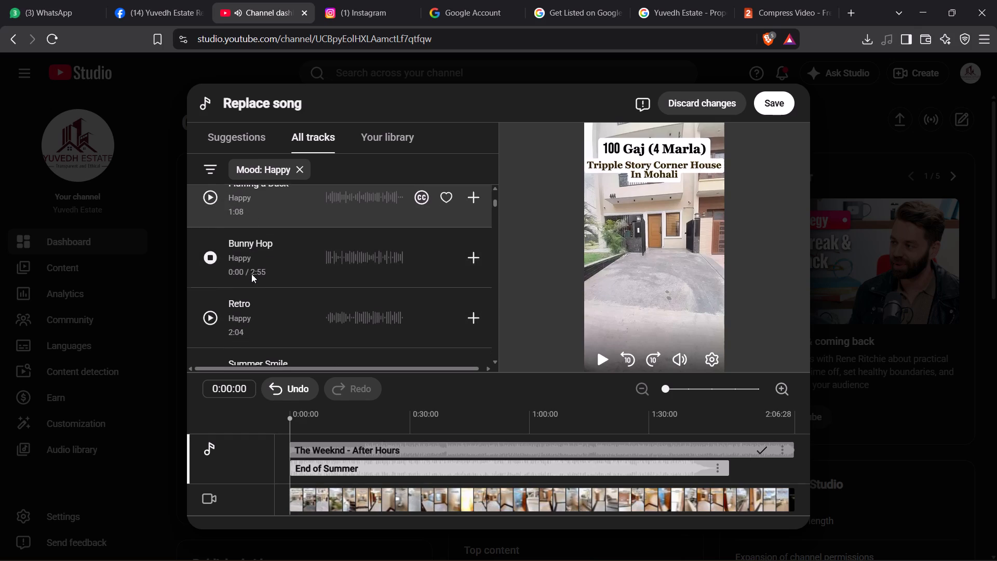
pyautogui.click(213, 320)
pyautogui.scroll(-2, 236, 307)
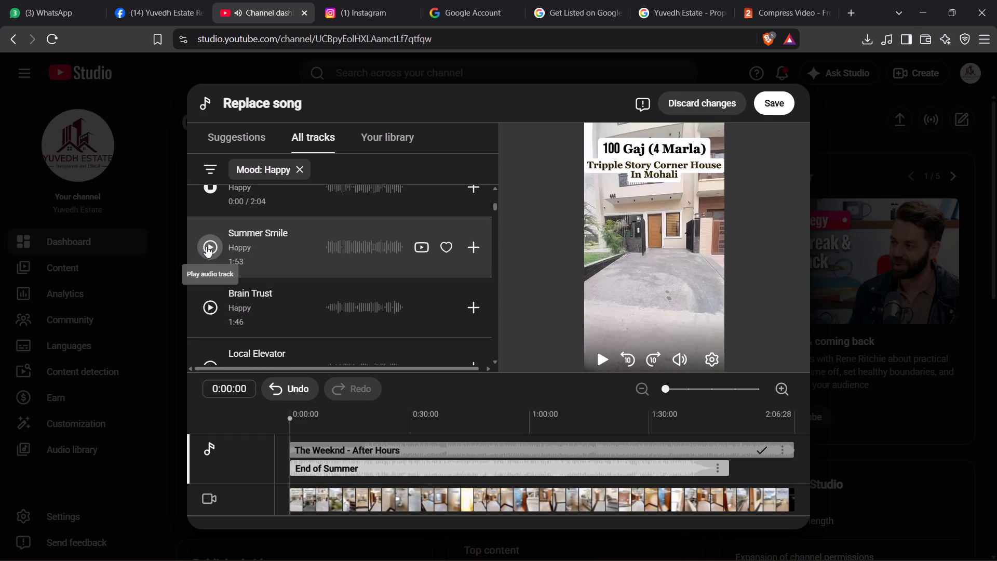
pyautogui.scroll(-2, 224, 297)
pyautogui.click(211, 243)
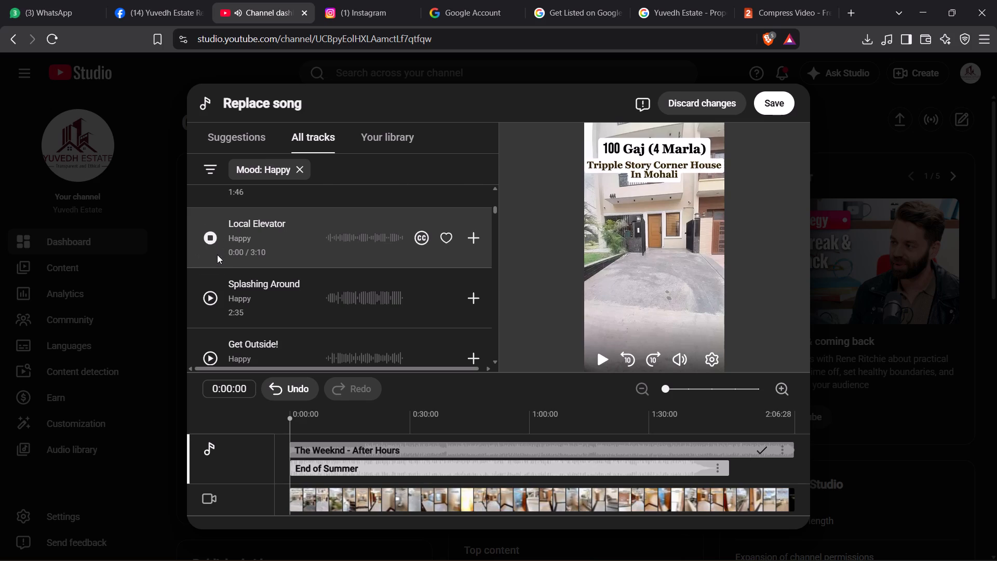
# Preview the happy tracks Splashing Around, How it Began, Cuckoo Clock and This Old Man.
pyautogui.scroll(-2, 217, 255)
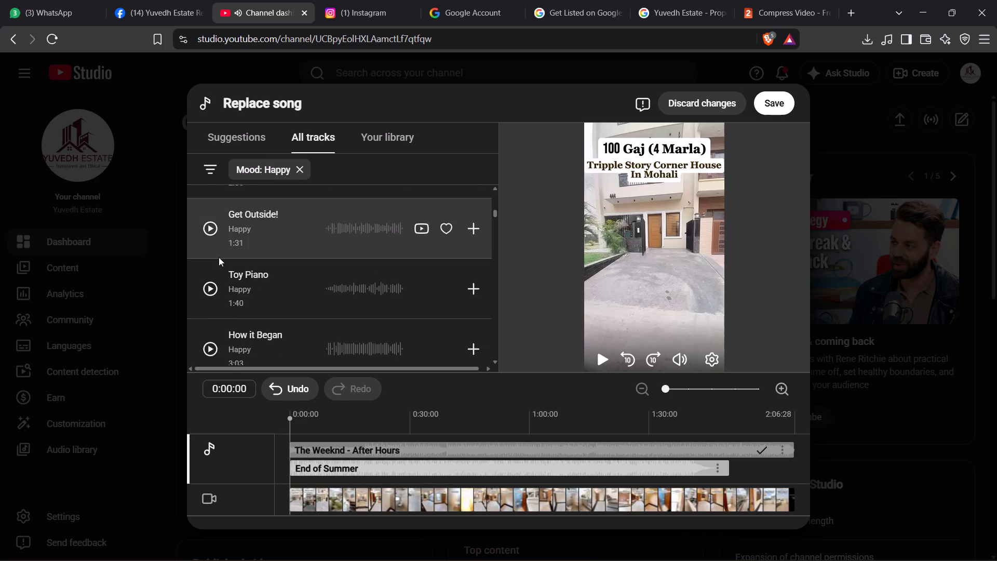
pyautogui.scroll(1, 219, 257)
pyautogui.click(209, 241)
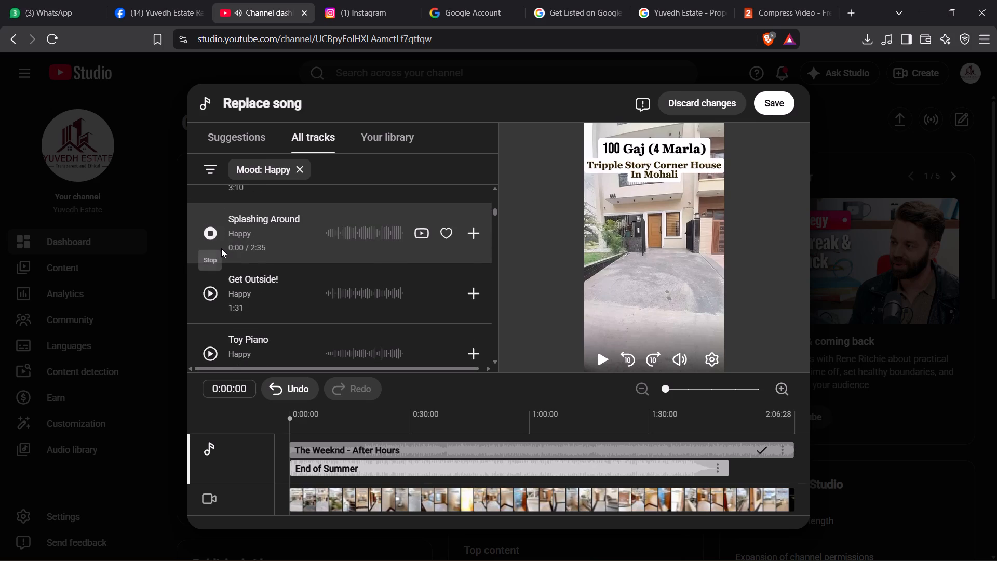
pyautogui.scroll(-3, 223, 251)
pyautogui.scroll(1, 223, 256)
pyautogui.click(201, 285)
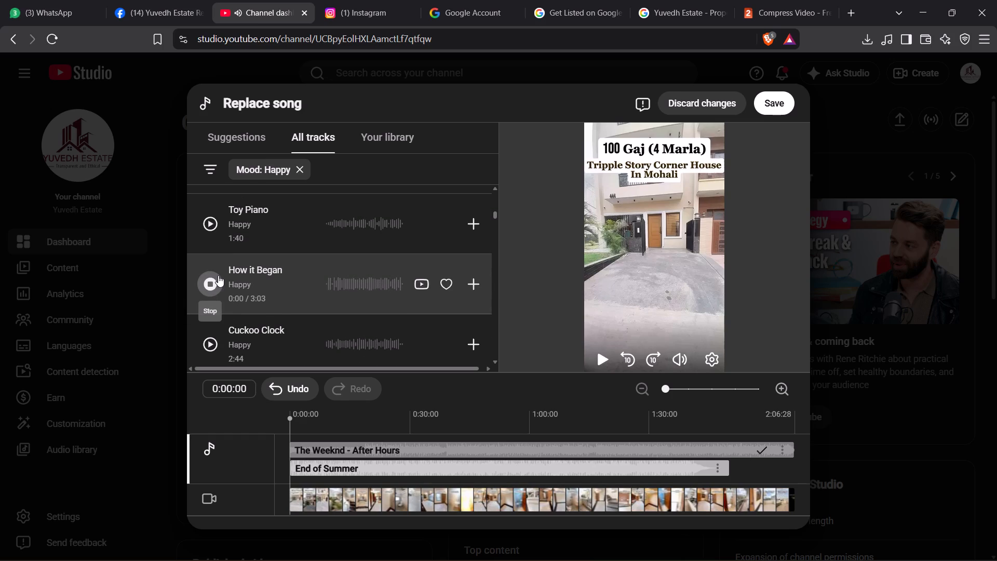
pyautogui.scroll(-1, 278, 277)
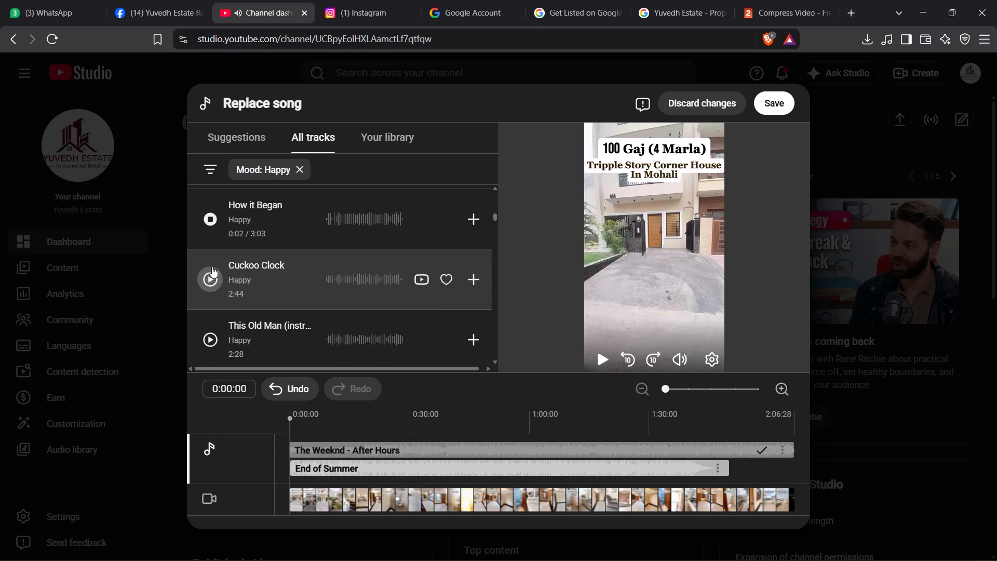
pyautogui.click(210, 277)
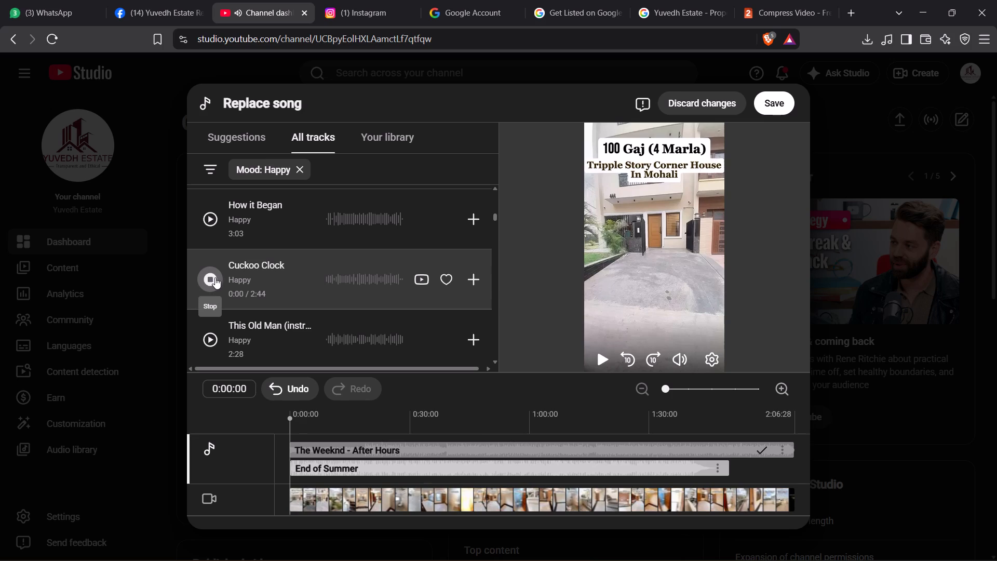
pyautogui.scroll(-1, 224, 277)
pyautogui.click(217, 279)
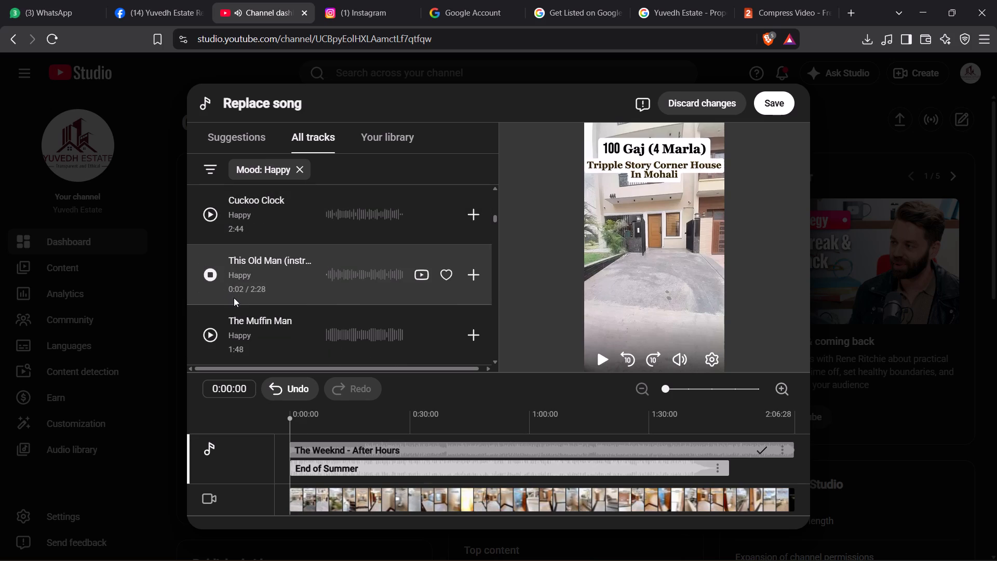
# Preview further happy tracks: Jingle Bells, Rodeo Show and Skip To My Lou.
pyautogui.scroll(-1, 234, 300)
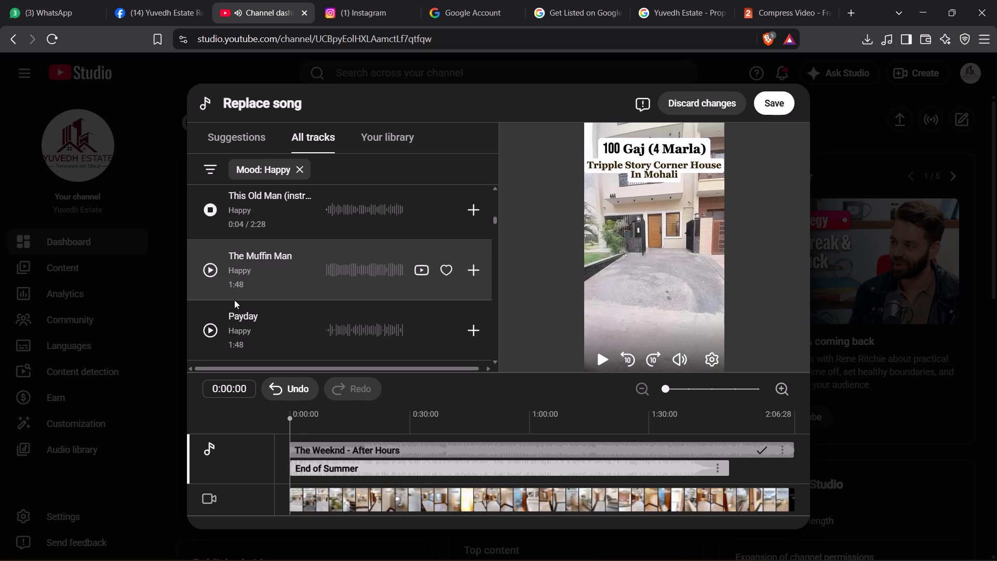
pyautogui.scroll(-2, 234, 300)
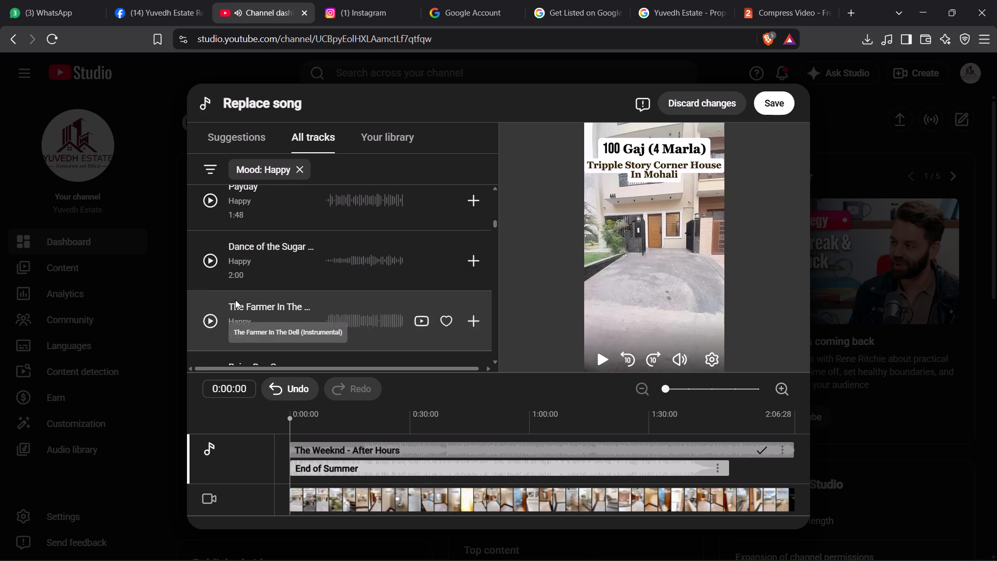
pyautogui.scroll(-3, 235, 300)
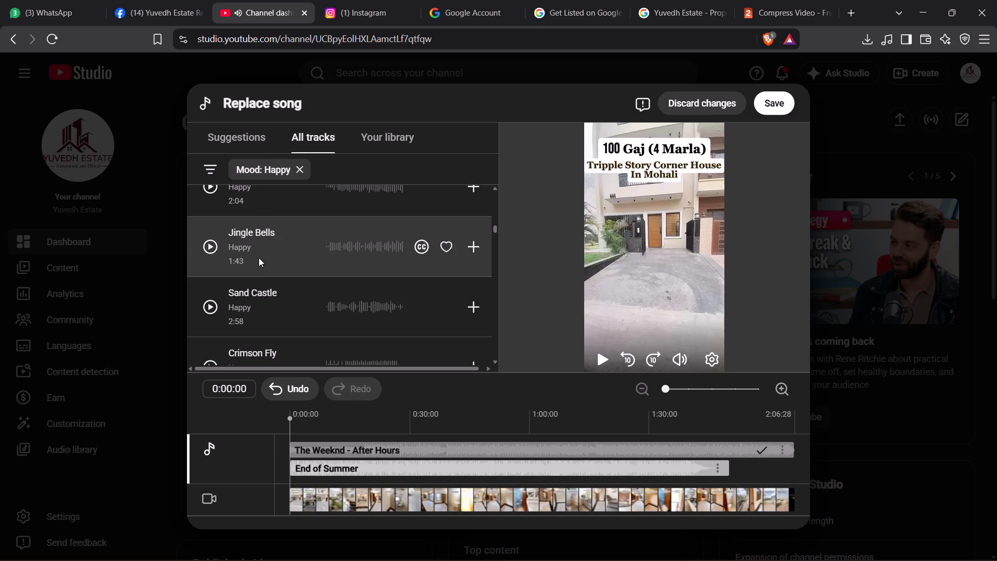
pyautogui.click(207, 239)
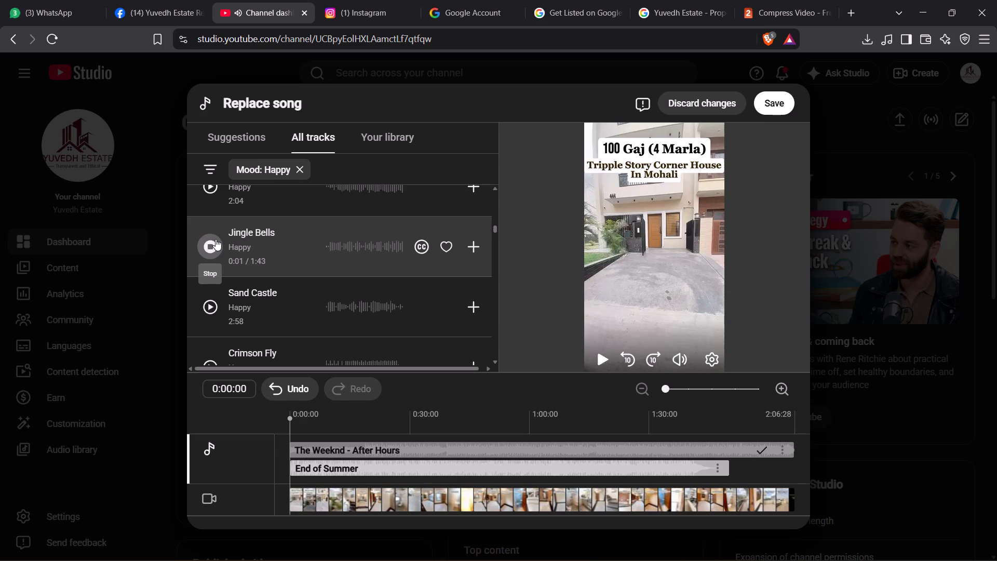
pyautogui.scroll(-2, 217, 239)
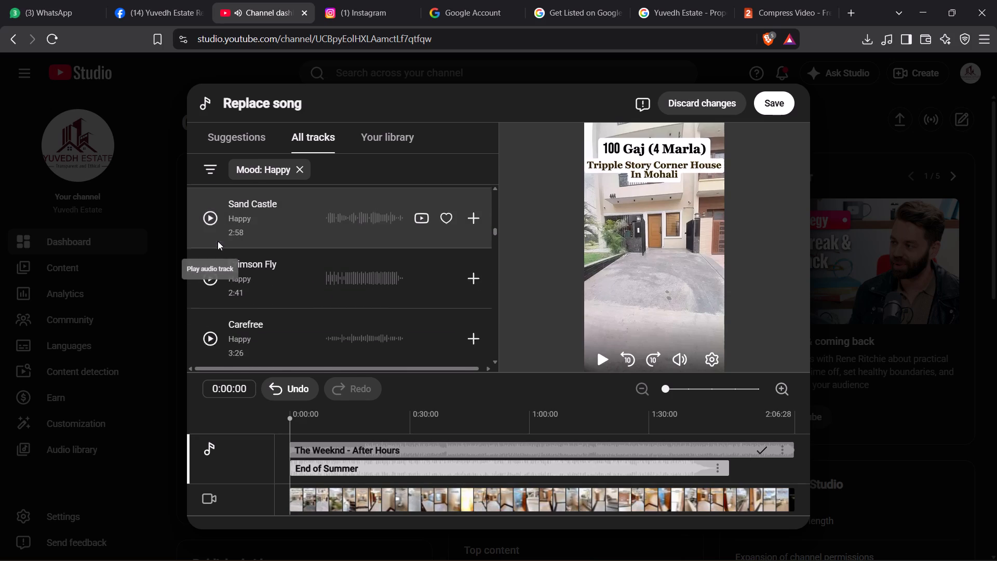
pyautogui.scroll(-2, 218, 241)
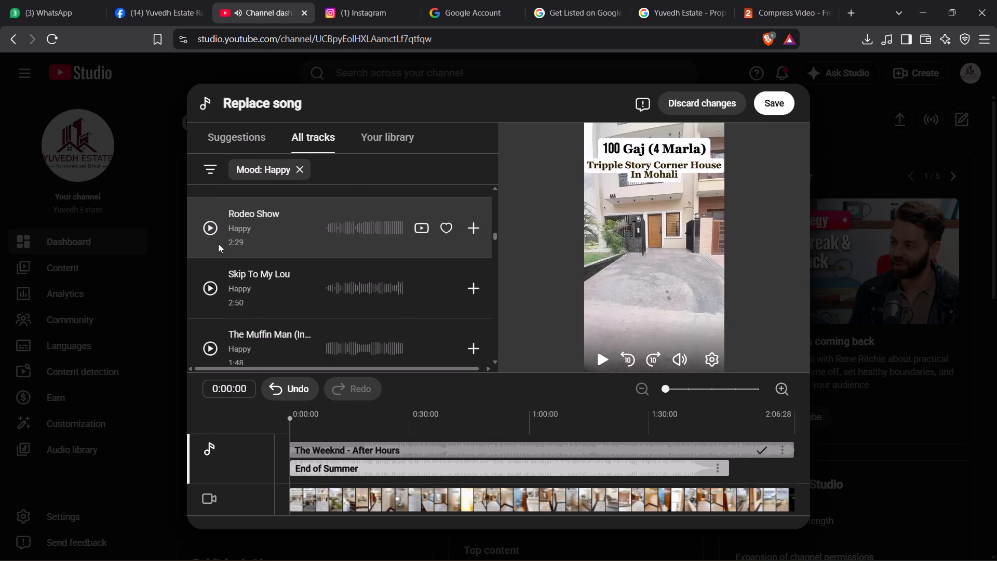
pyautogui.click(211, 233)
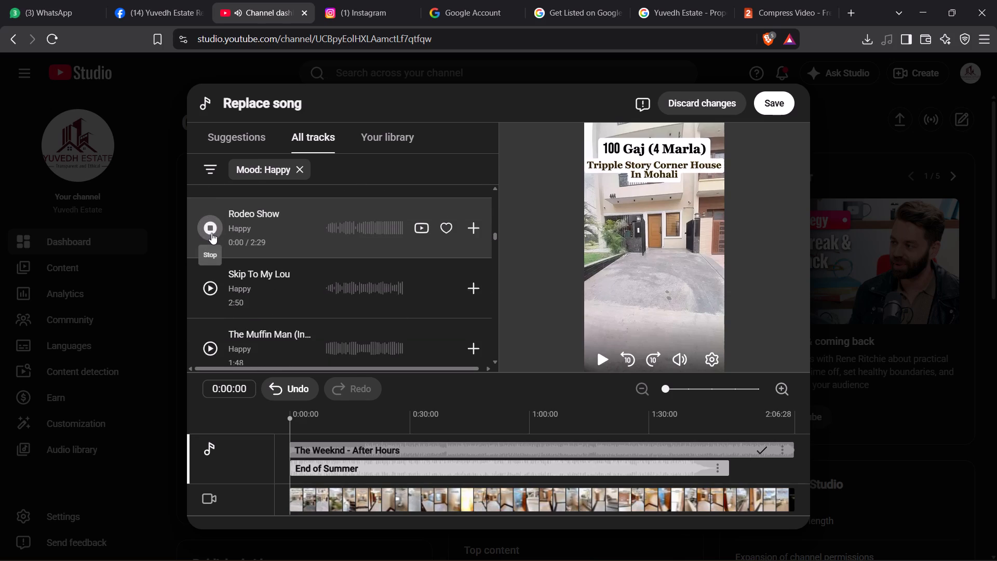
pyautogui.click(208, 285)
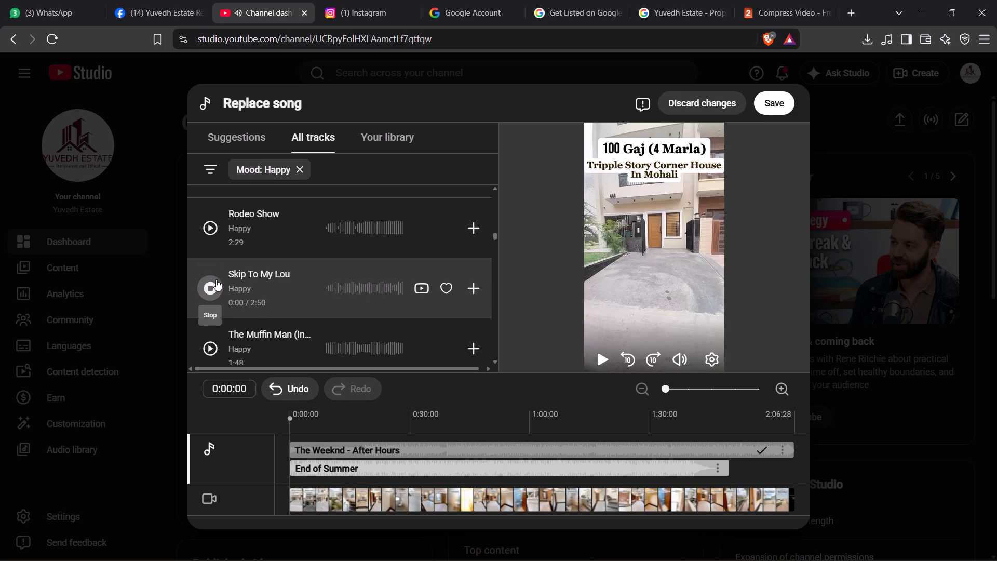
pyautogui.scroll(-2, 217, 279)
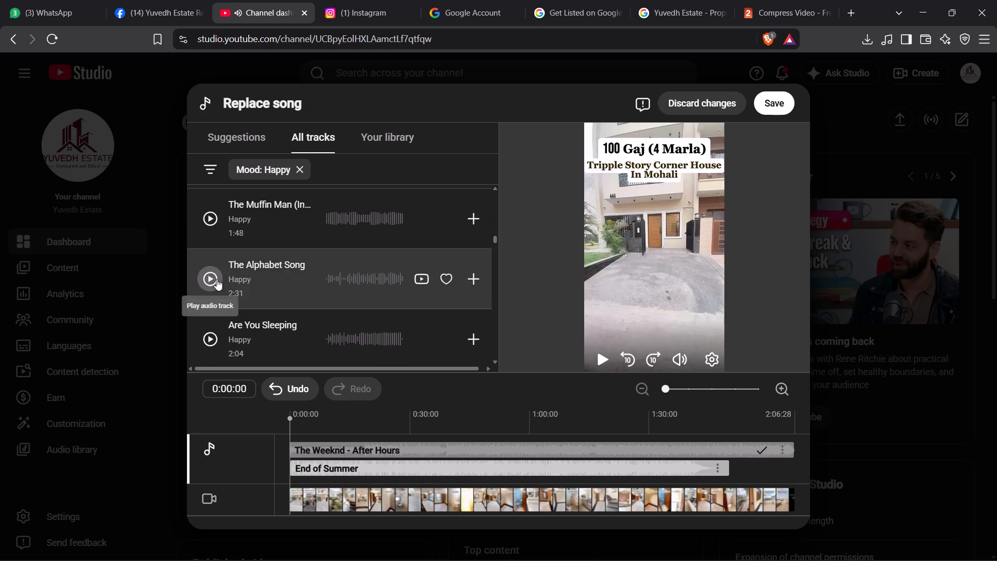
# Clear the Happy mood filter and preview the suggested tracks Puppy Love and Sunset Dream.
pyautogui.scroll(9, 218, 279)
pyautogui.click(298, 168)
pyautogui.click(262, 144)
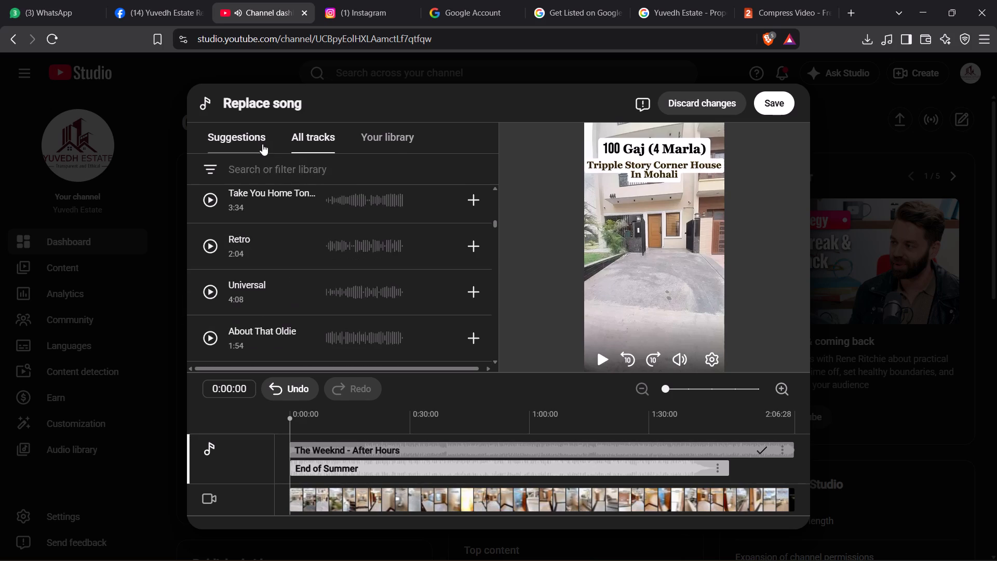
pyautogui.scroll(12, 245, 233)
pyautogui.click(207, 251)
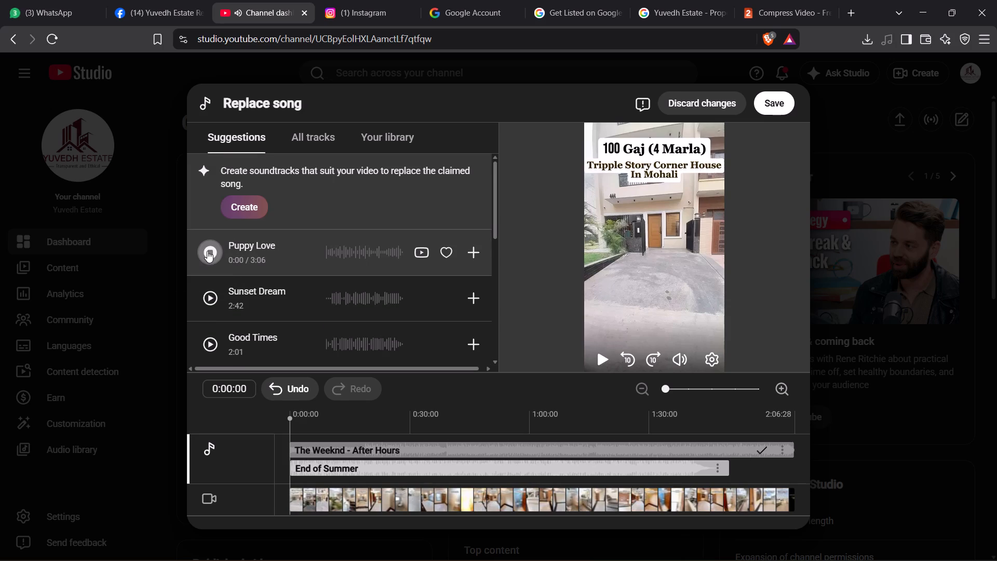
pyautogui.click(216, 299)
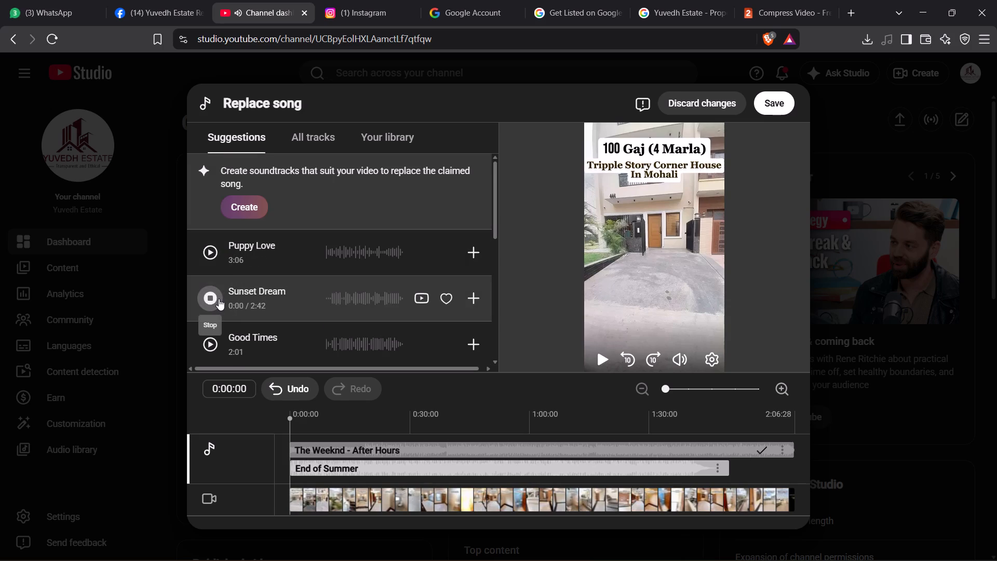
# Add the suggested track Sunset Dream to the timeline as a replacement song.
pyautogui.click(477, 303)
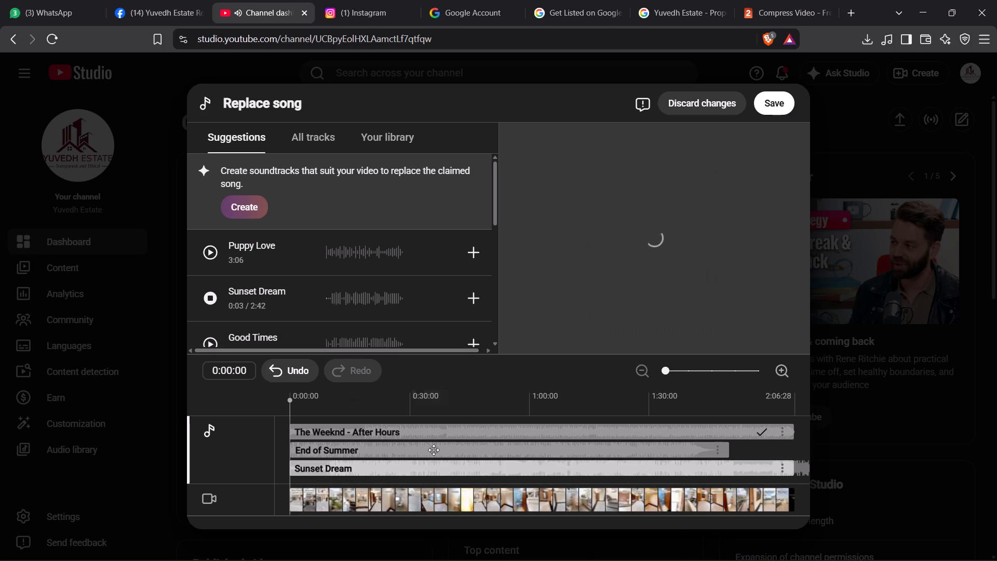
# Remove the End of Summer track from the timeline and stop the Sunset Dream preview.
pyautogui.click(432, 447)
pyautogui.rightClick(702, 449)
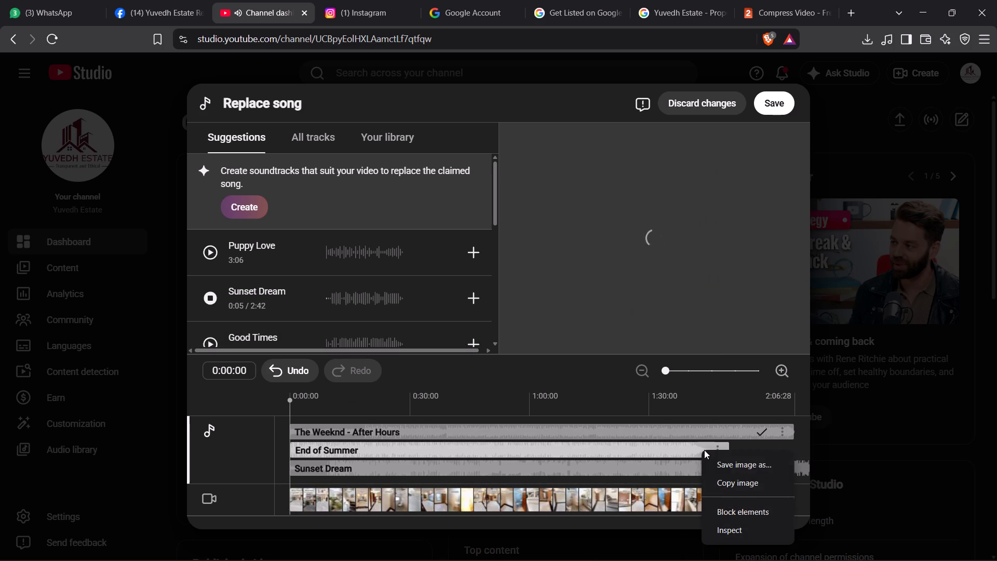
pyautogui.click(696, 452)
pyautogui.click(718, 449)
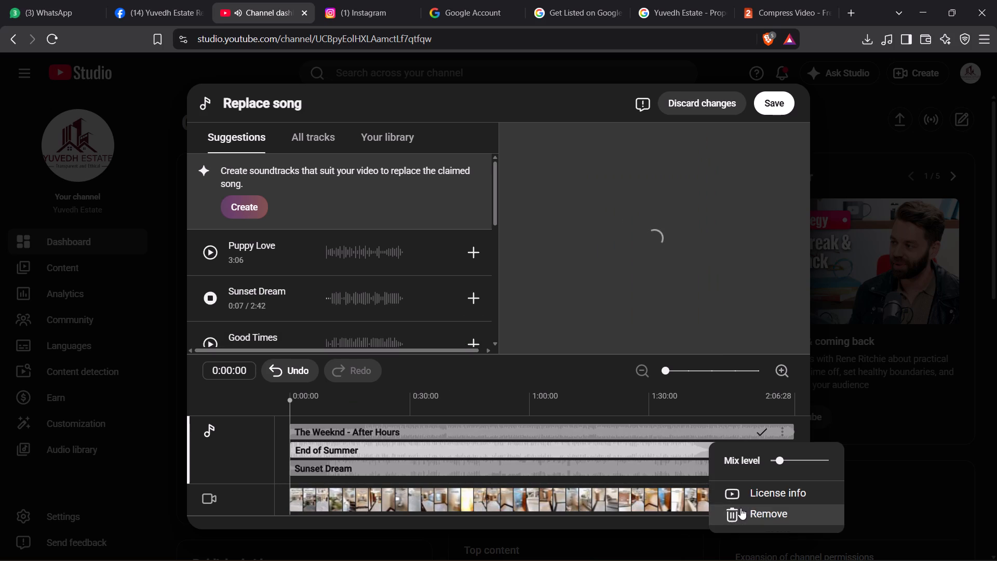
pyautogui.click(740, 509)
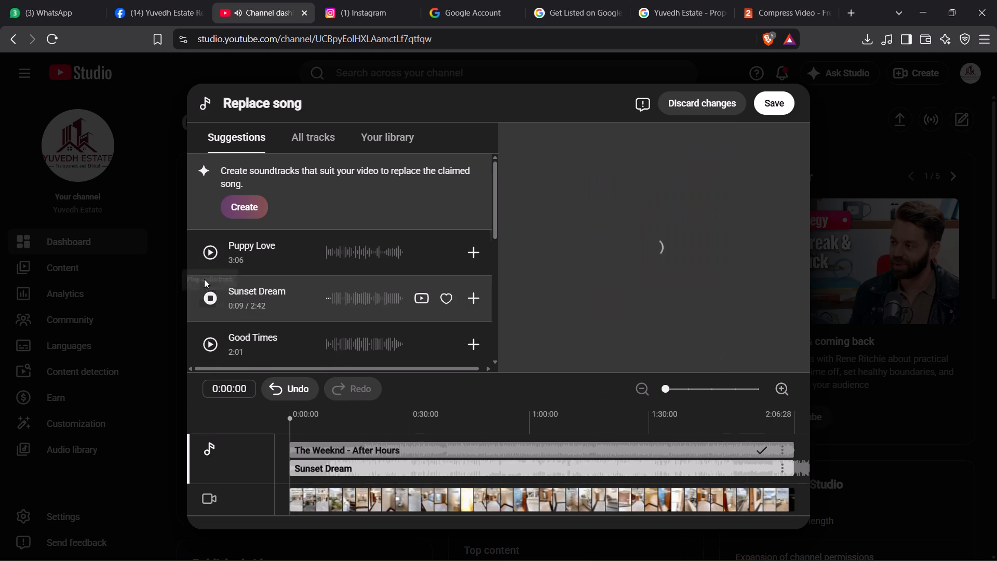
pyautogui.click(205, 292)
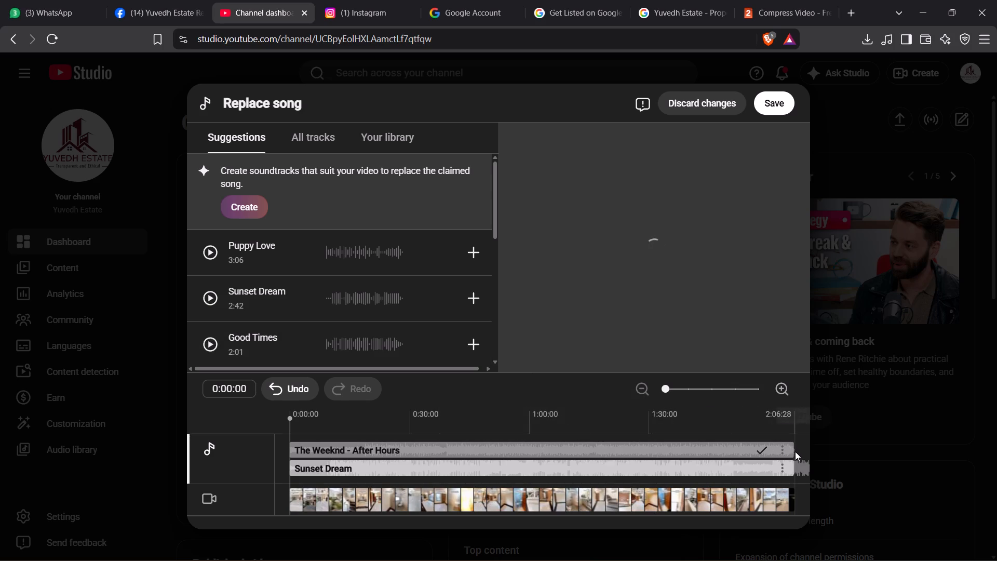
# Play the video from the start with the Sunset Dream replacement track.
pyautogui.click(799, 447)
pyautogui.moveTo(799, 447); pyautogui.dragTo(805, 452)
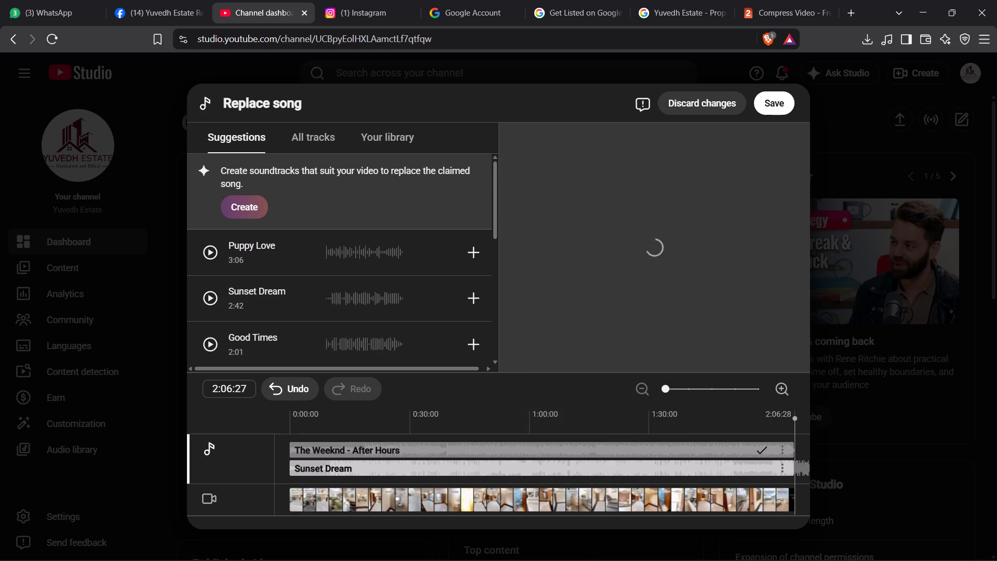
pyautogui.moveTo(792, 426); pyautogui.dragTo(807, 440)
pyautogui.moveTo(807, 440); pyautogui.dragTo(787, 431)
pyautogui.click(604, 362)
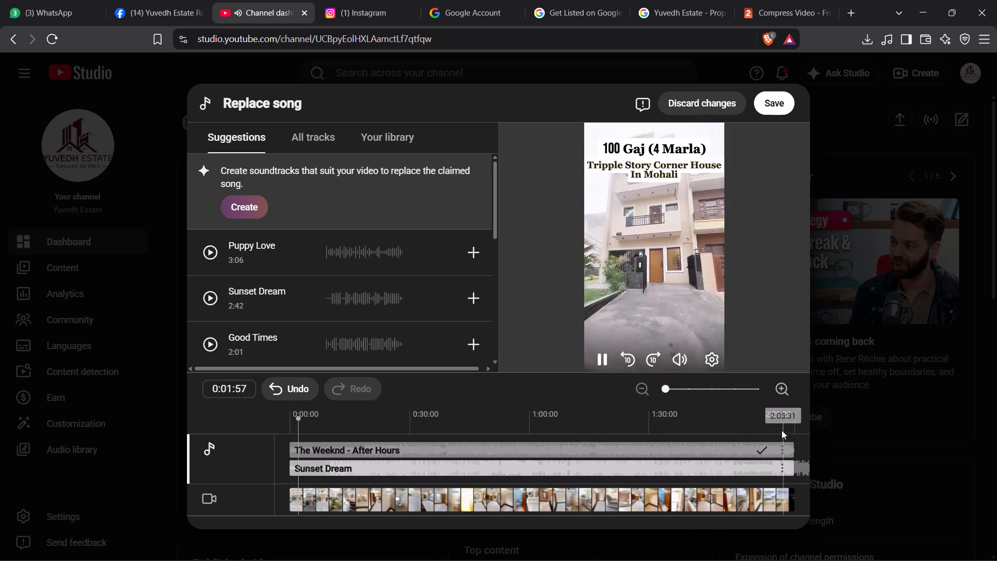
# Toggle muting of all sounds in the claimed After Hours segment during playback to compare, leaving the mute on.
pyautogui.click(775, 448)
pyautogui.click(702, 443)
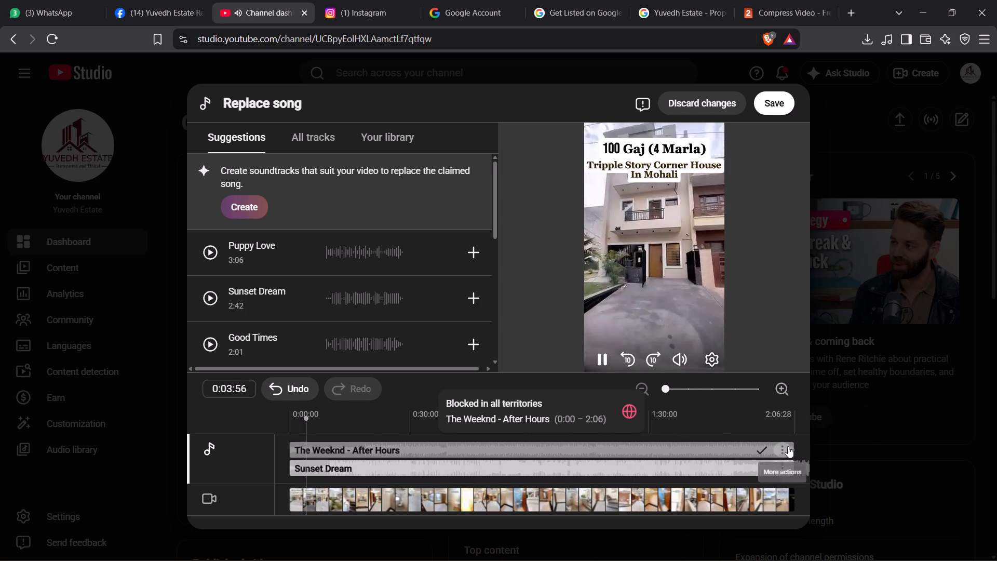
pyautogui.click(788, 446)
pyautogui.click(716, 419)
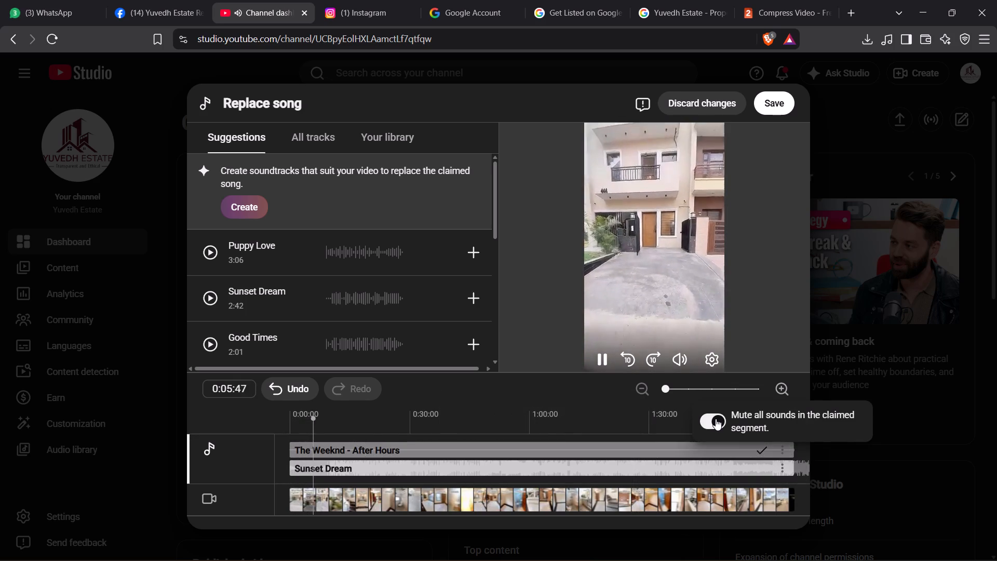
pyautogui.click(716, 419)
pyautogui.click(716, 419)
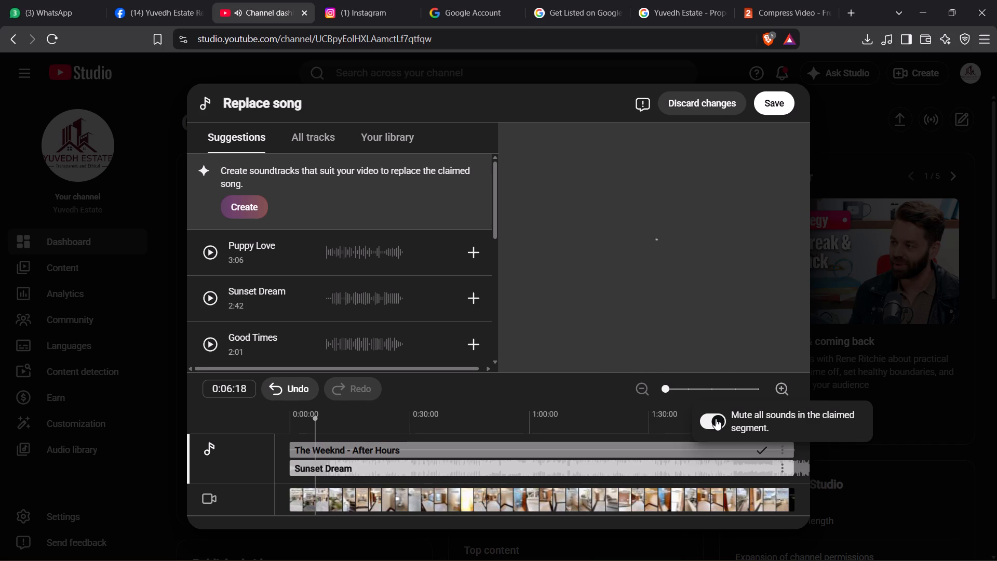
pyautogui.click(716, 419)
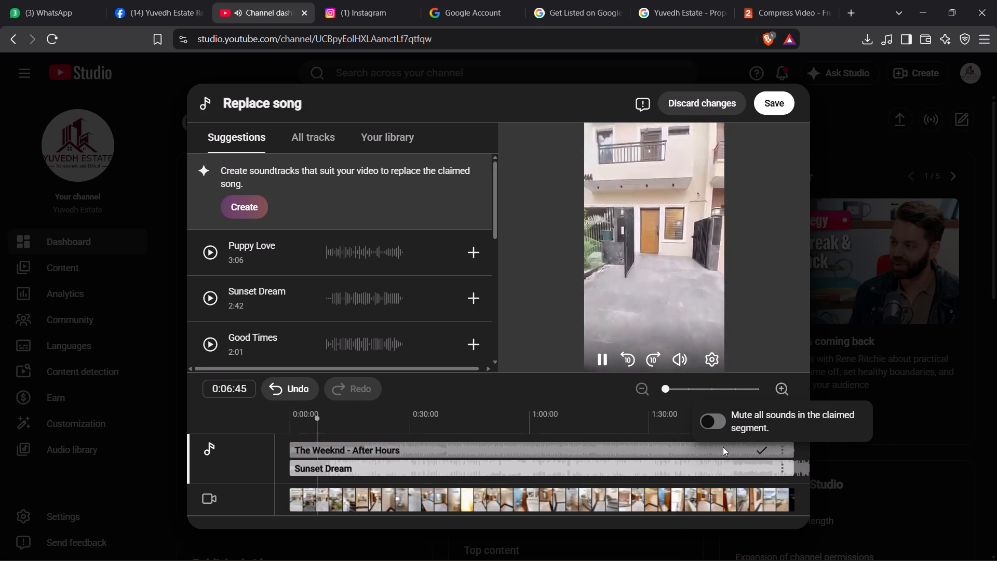
pyautogui.click(724, 456)
pyautogui.click(781, 449)
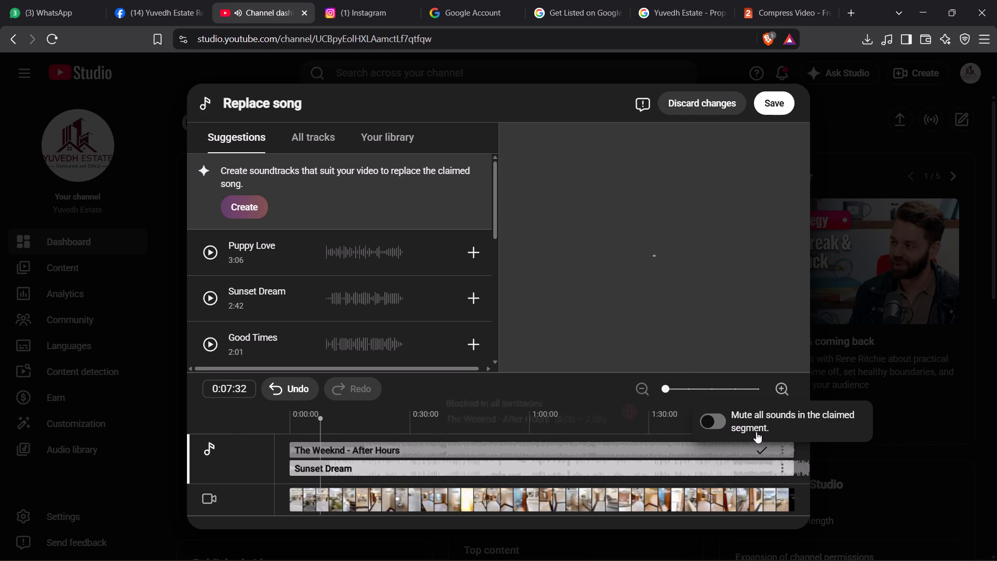
pyautogui.click(727, 423)
# Move the playhead back to the start of the timeline at 0:00:00.
pyautogui.click(299, 431)
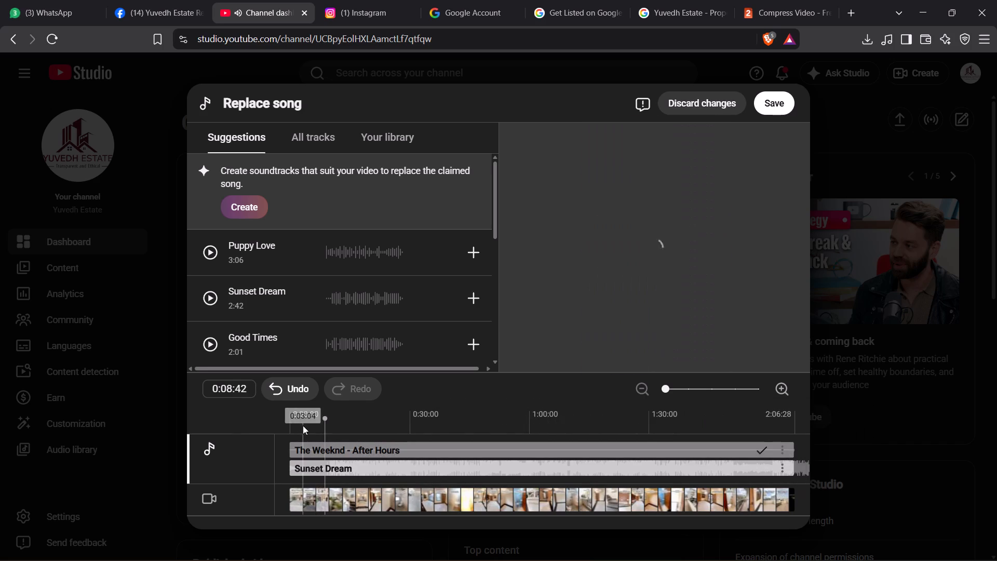
pyautogui.click(303, 425)
pyautogui.moveTo(303, 425); pyautogui.dragTo(272, 430)
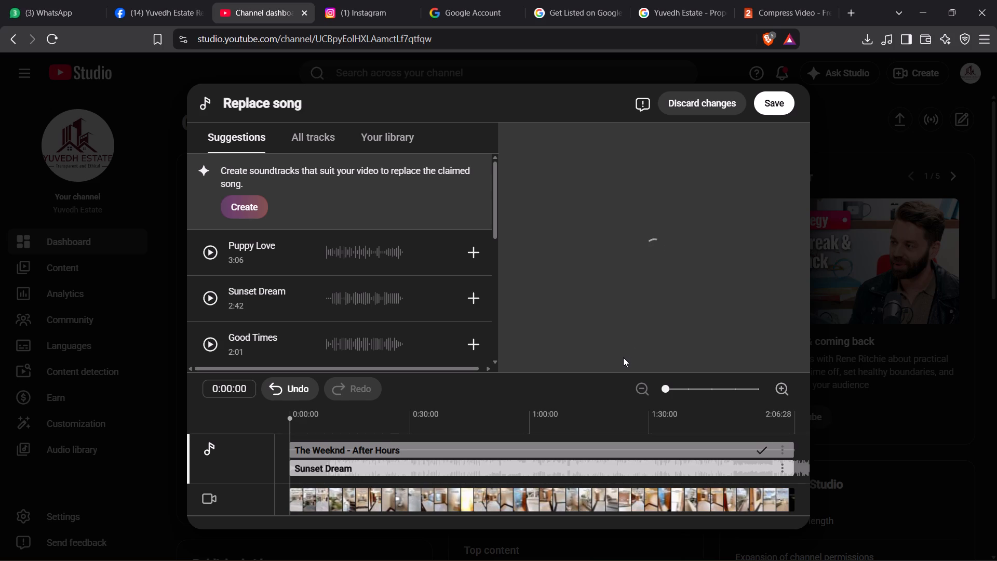
# Check the mute setting of the claimed After Hours segment.
pyautogui.click(783, 448)
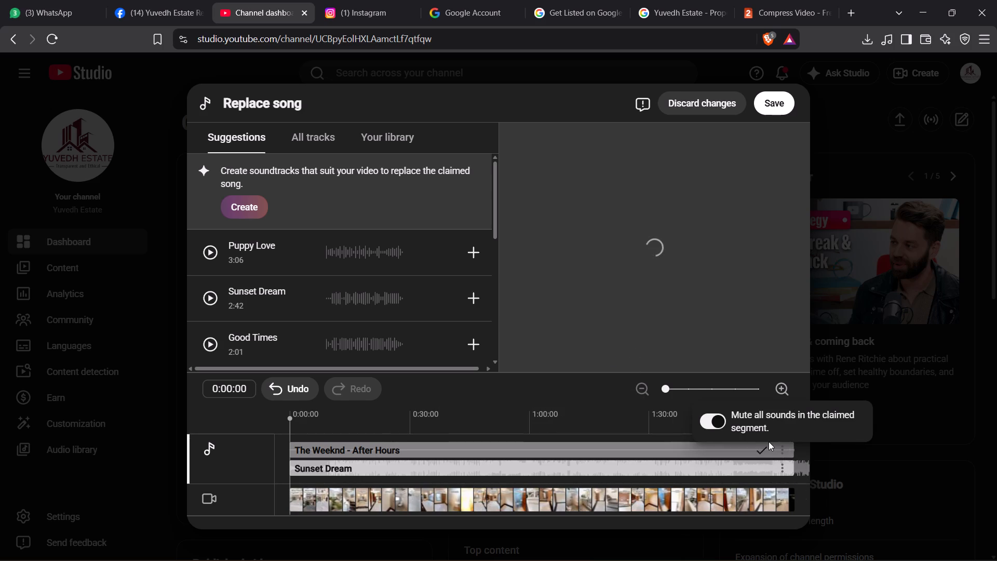
pyautogui.click(300, 449)
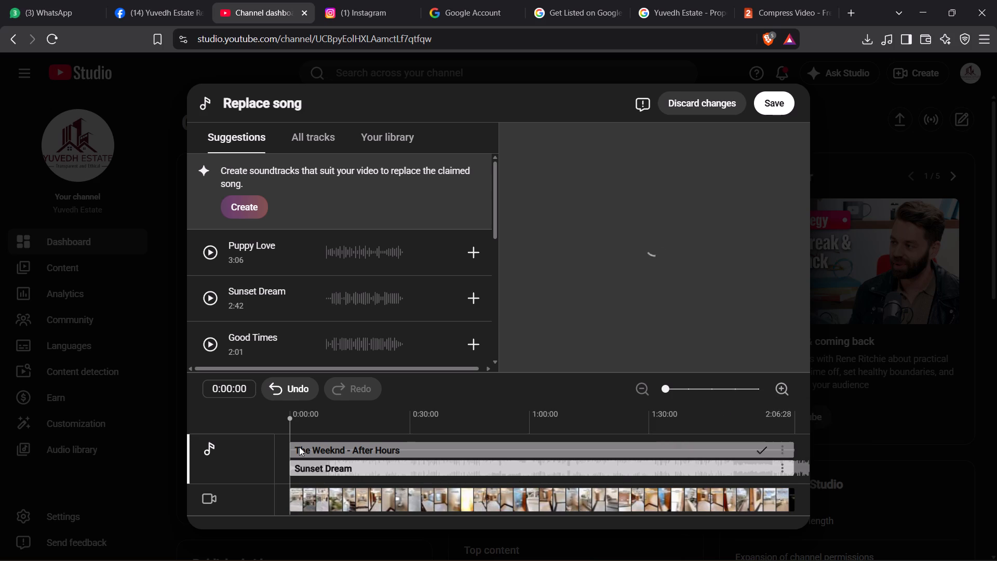
# Preview the video's opening and its final seconds with the Sunset Dream replacement, and return the playhead to 0:00:00.
pyautogui.click(209, 450)
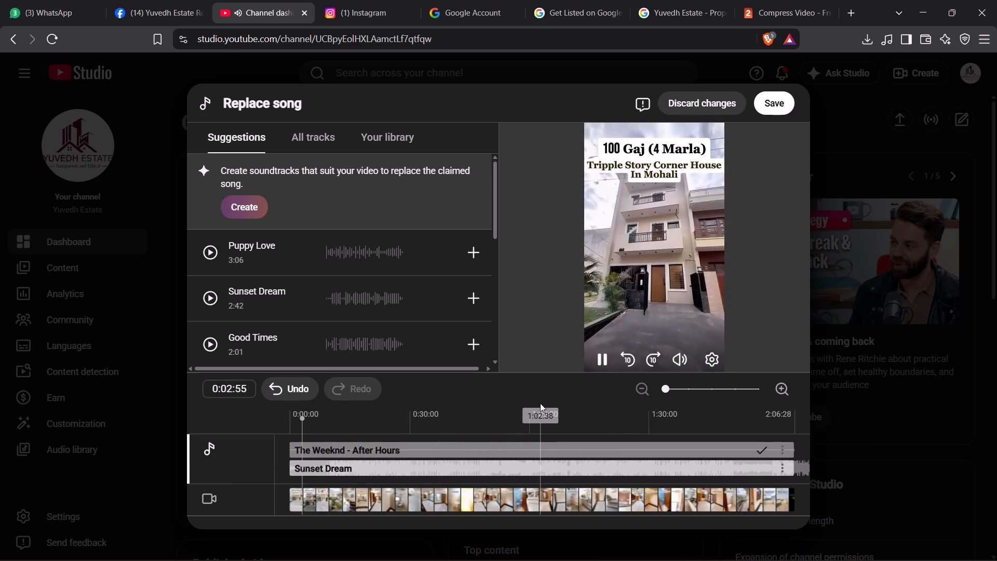
pyautogui.click(771, 425)
pyautogui.click(775, 426)
pyautogui.doubleClick(779, 428)
pyautogui.click(781, 433)
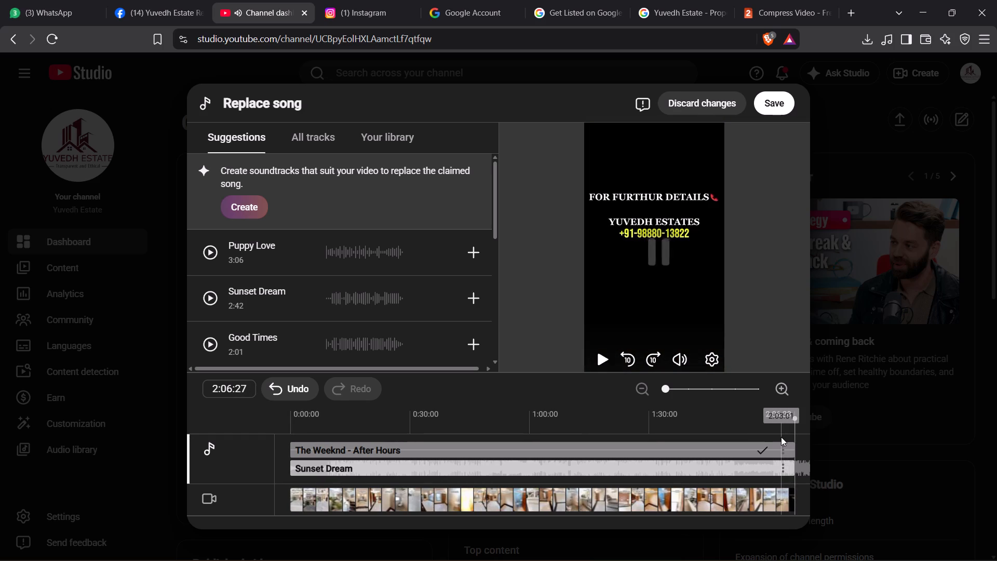
pyautogui.click(297, 431)
pyautogui.moveTo(297, 431); pyautogui.dragTo(279, 435)
# Save the song replacement, acknowledge that the changes are permanent, confirm them and return to the upload.
pyautogui.click(772, 104)
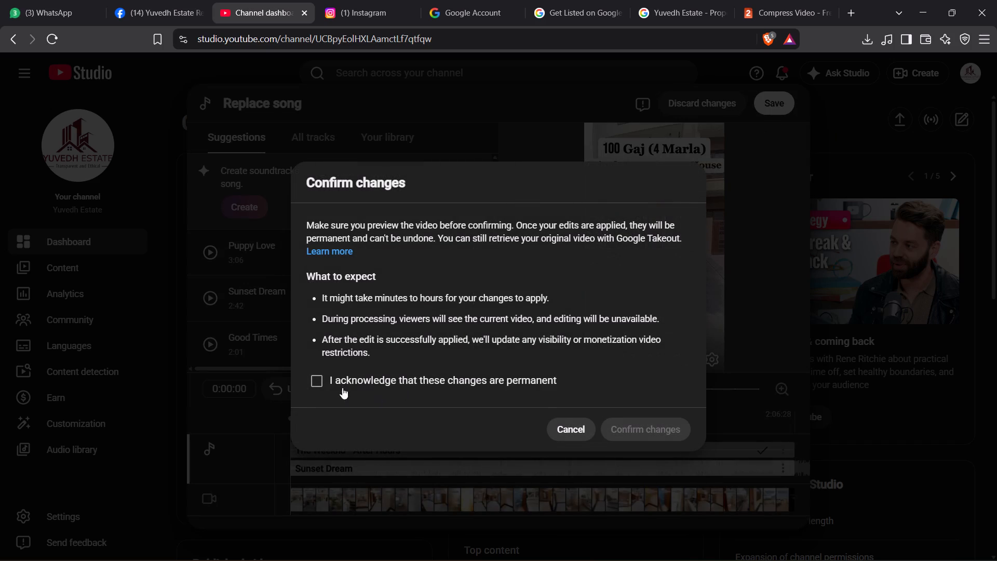
pyautogui.click(311, 383)
pyautogui.click(655, 429)
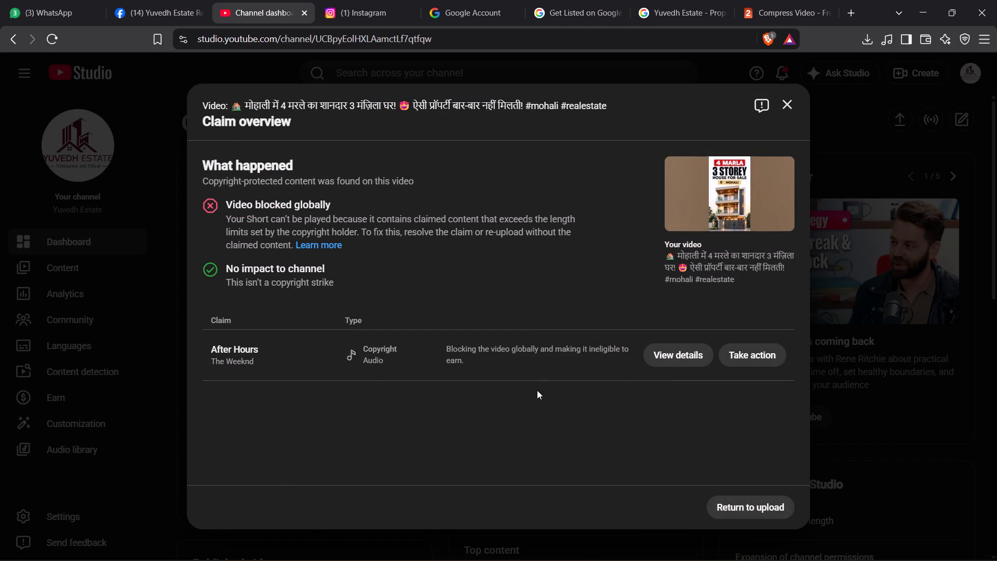
pyautogui.click(752, 504)
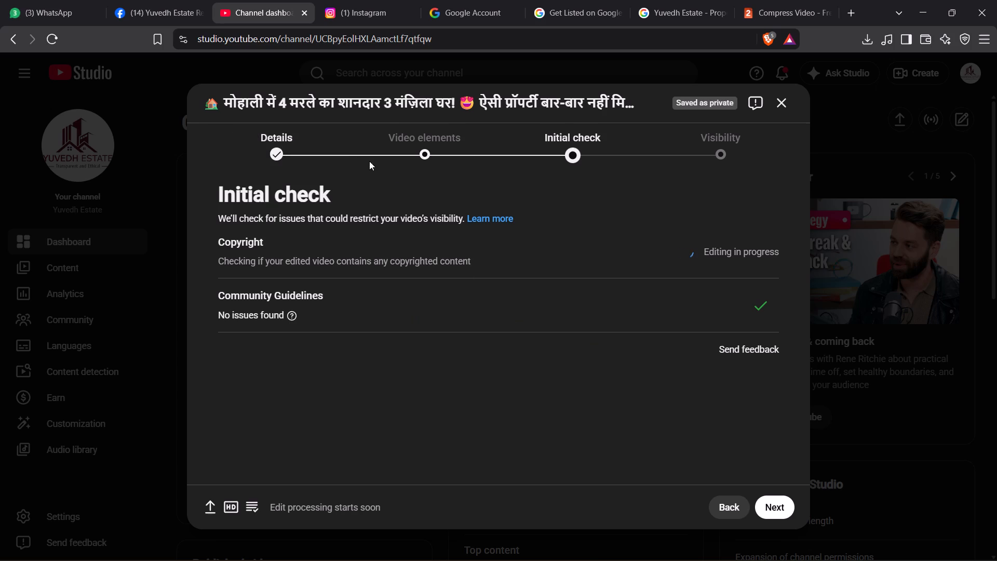
# Review the upload's Details page, including the title, description and thumbnail, and return to the Initial check.
pyautogui.click(411, 159)
pyautogui.click(257, 138)
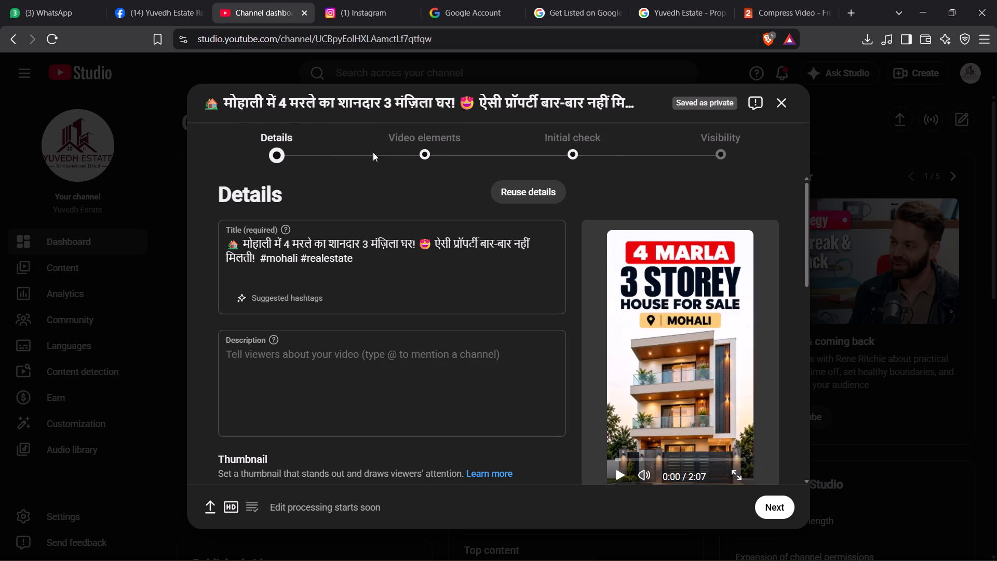
pyautogui.scroll(-6, 594, 168)
pyautogui.scroll(5, 547, 206)
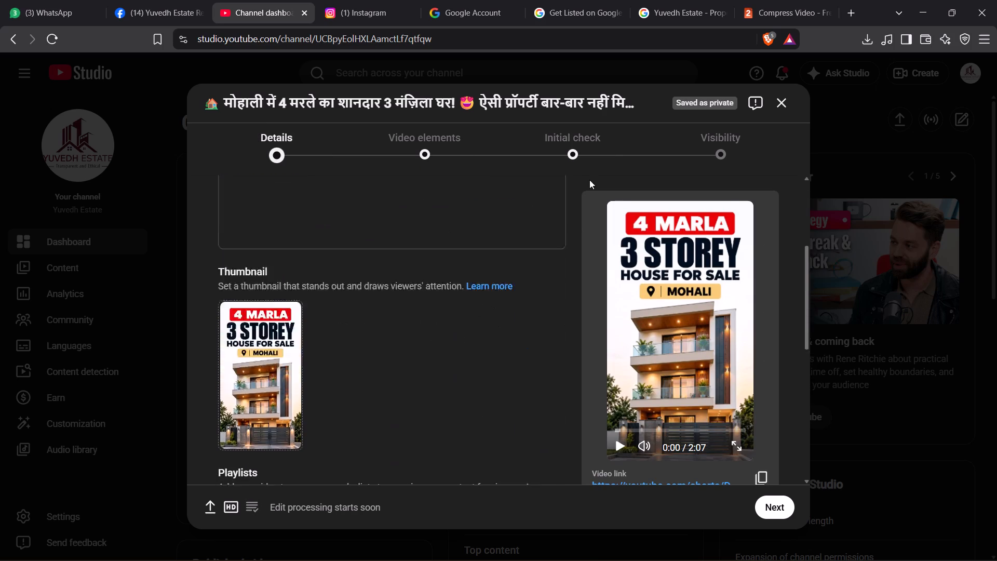
pyautogui.scroll(2, 589, 180)
pyautogui.click(579, 153)
# Set the video's visibility to Private and save the upload.
pyautogui.click(773, 501)
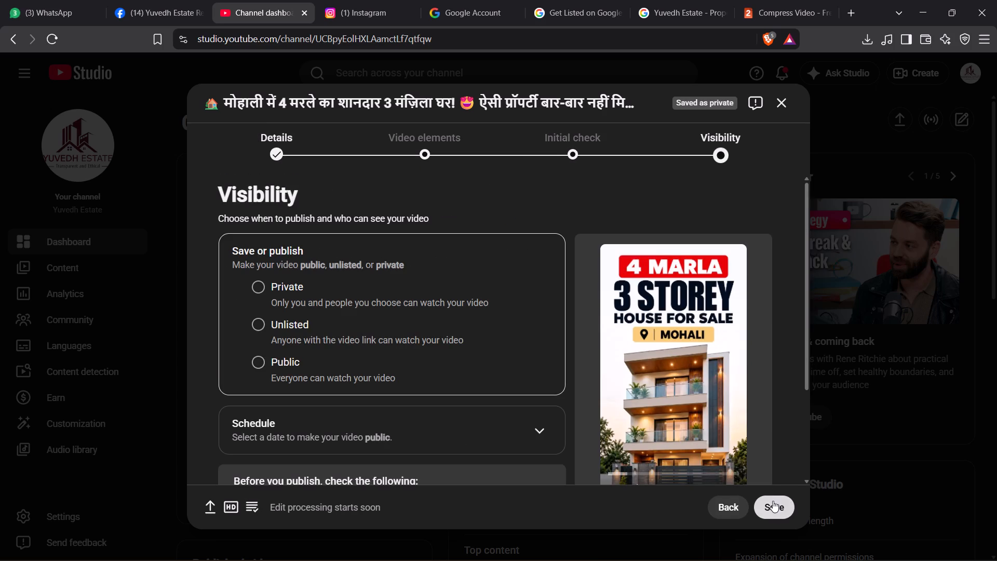
pyautogui.click(259, 362)
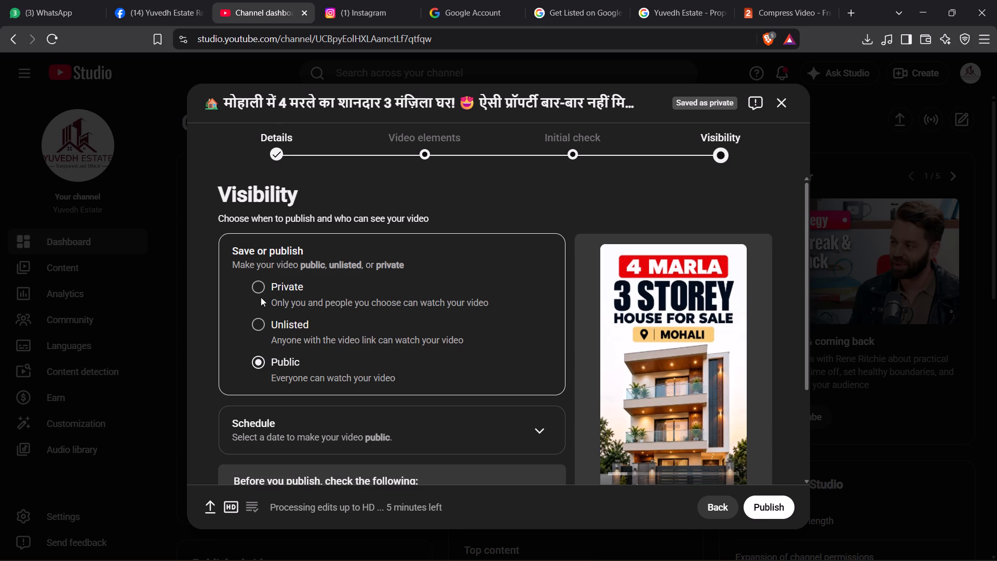
pyautogui.click(261, 280)
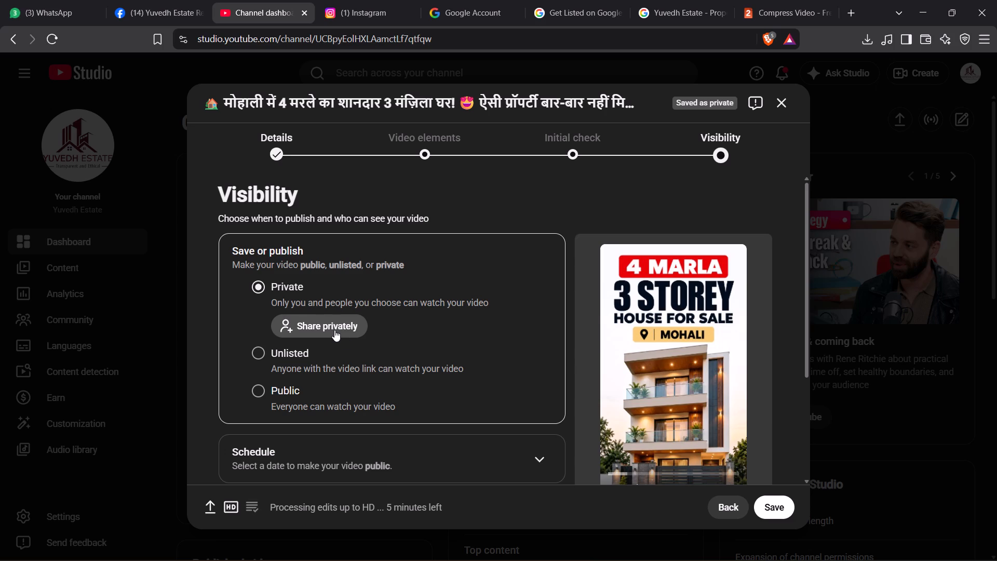
pyautogui.click(785, 509)
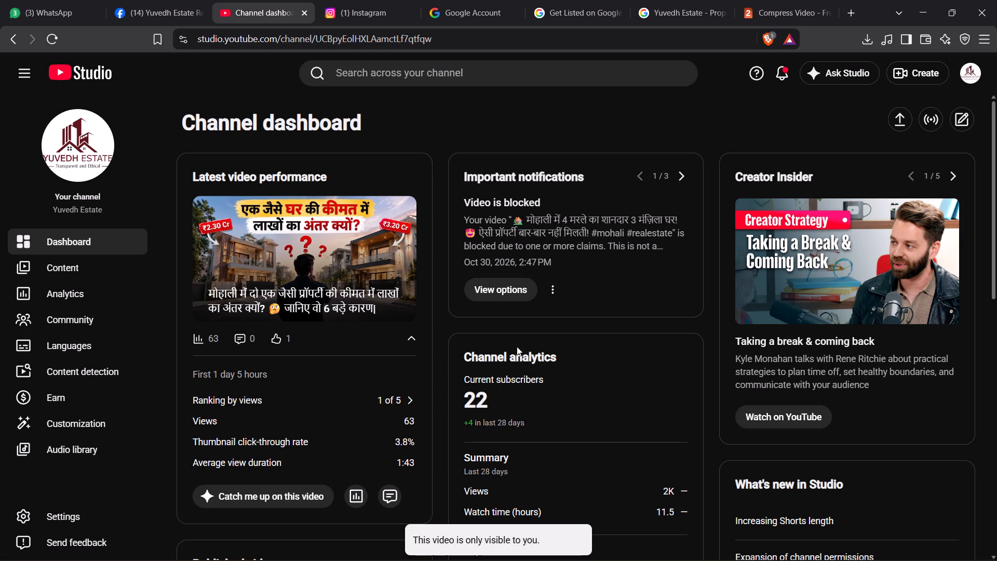
# Open the channel's content list of videos.
pyautogui.scroll(-6, 448, 314)
pyautogui.scroll(13, 448, 312)
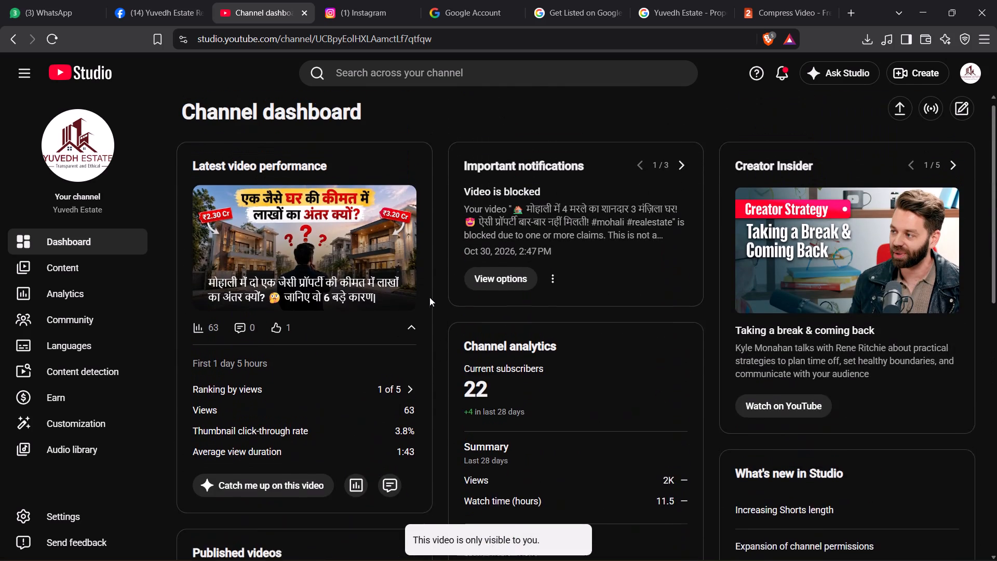
pyautogui.click(72, 269)
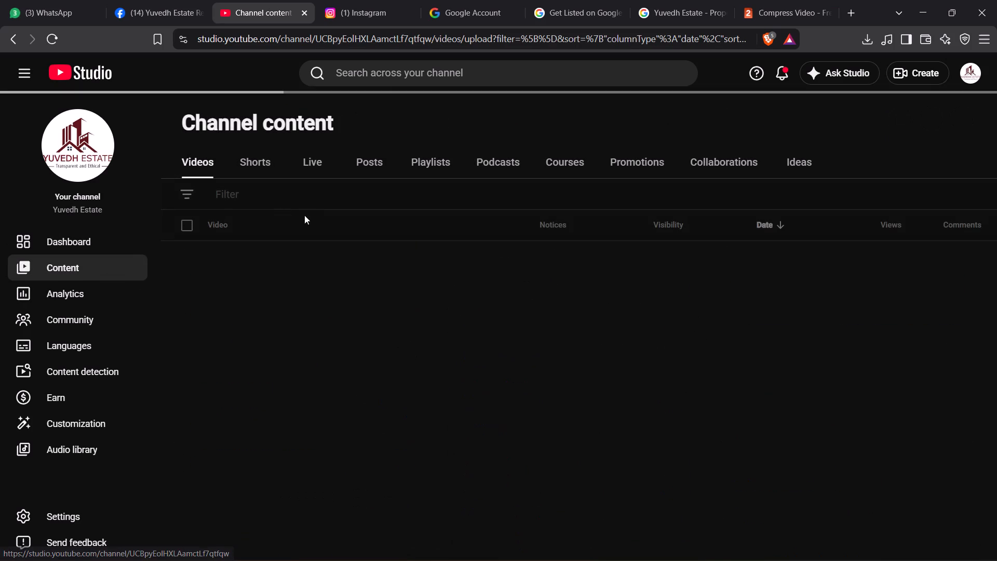
pyautogui.click(263, 164)
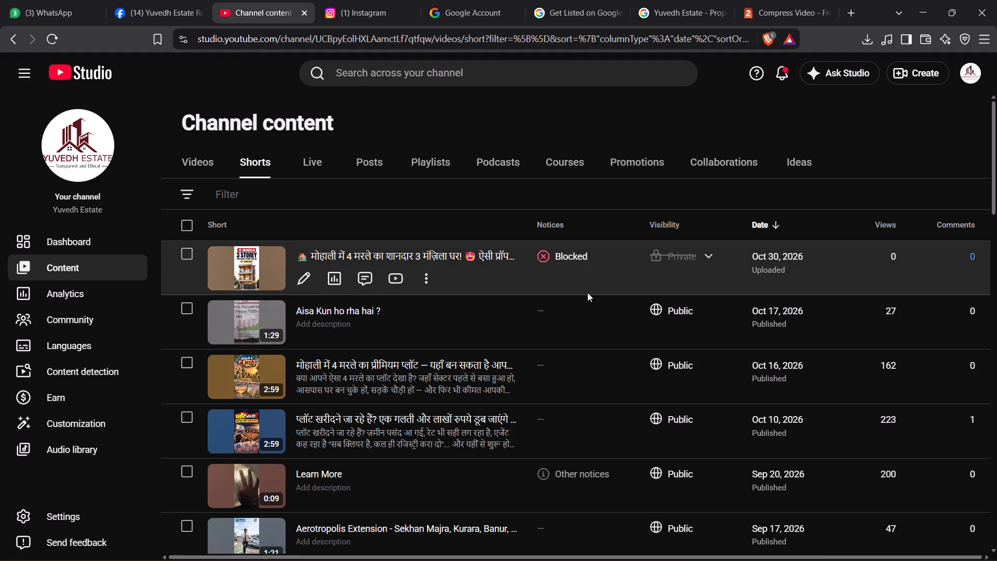